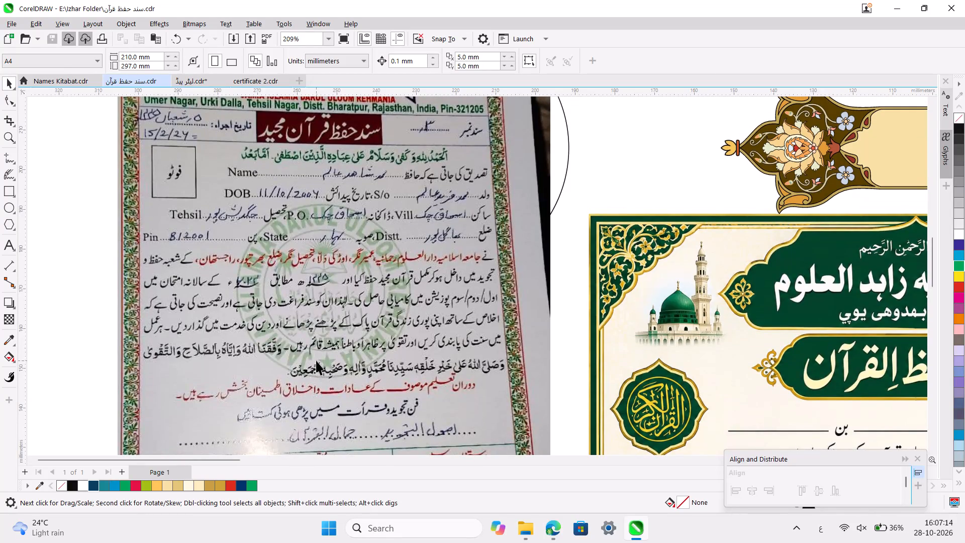
# Review the A4 Madrasa Husainiya Zahidul Uloom certificate layout, down to its empty lower area, alongside the reference certificates around the page.
pyautogui.hscroll(-10, 316, 360)
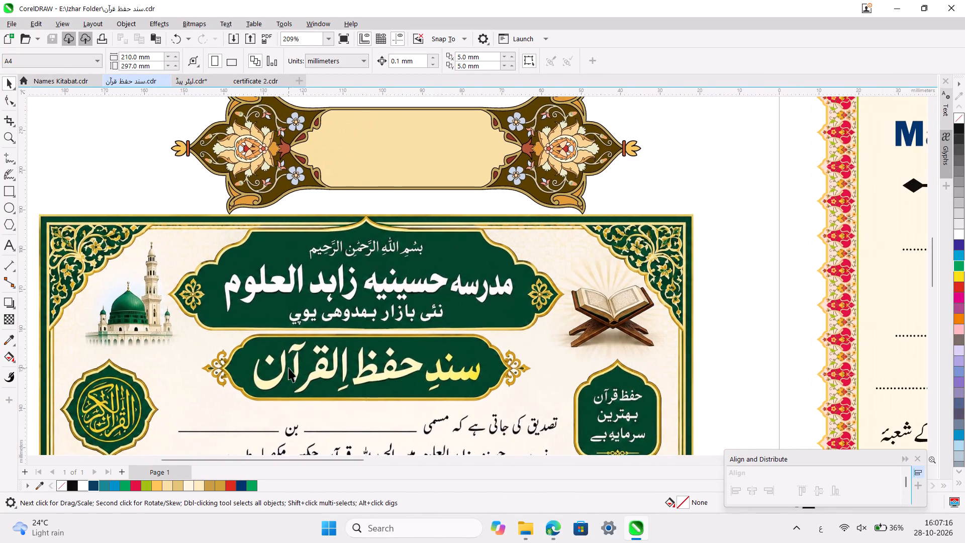
pyautogui.keyDown('ctrl'); pyautogui.scroll(-6, 288, 368); pyautogui.keyUp('ctrl')
pyautogui.hscroll(-5, 288, 368)
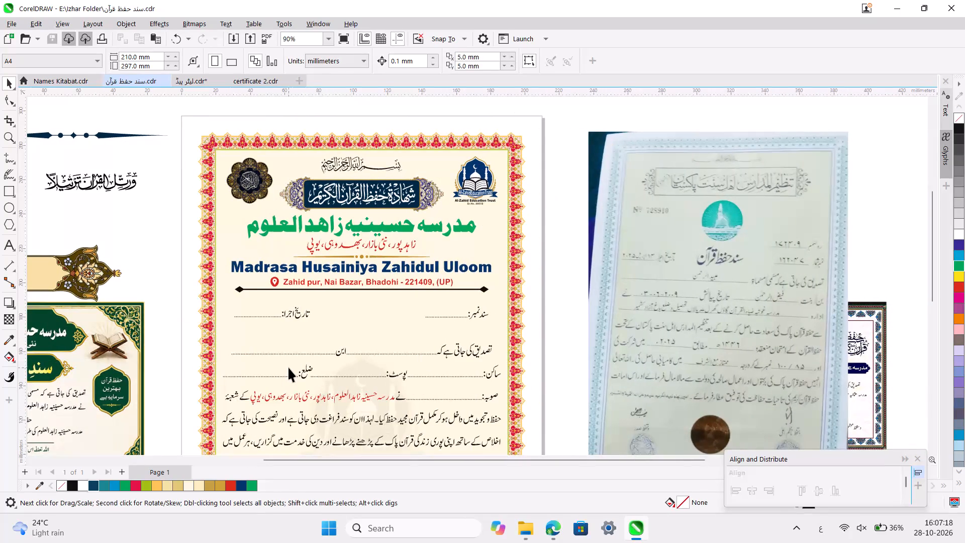
pyautogui.scroll(-3, 288, 368)
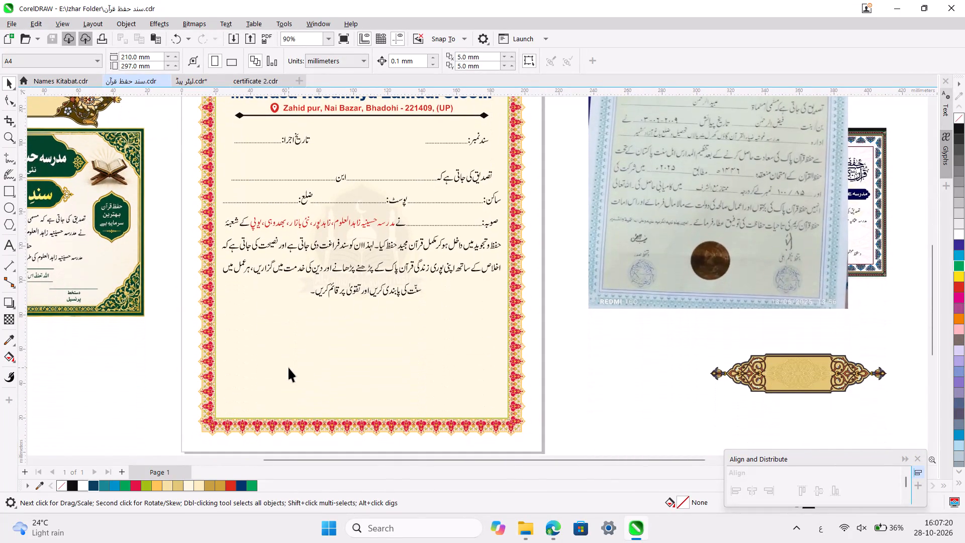
pyautogui.hscroll(5, 288, 368)
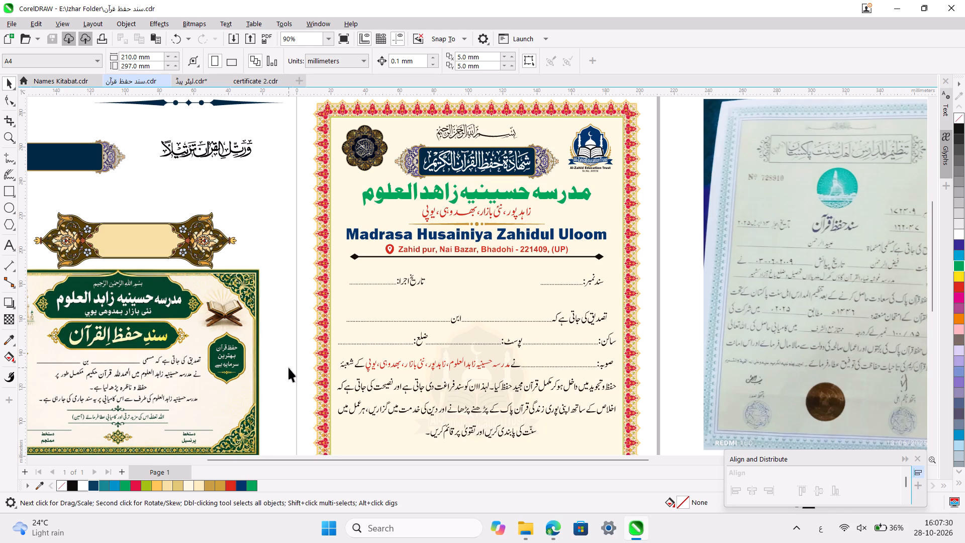
pyautogui.keyDown('ctrl'); pyautogui.scroll(-2, 288, 368); pyautogui.keyUp('ctrl')
pyautogui.hscroll(-5, 288, 368)
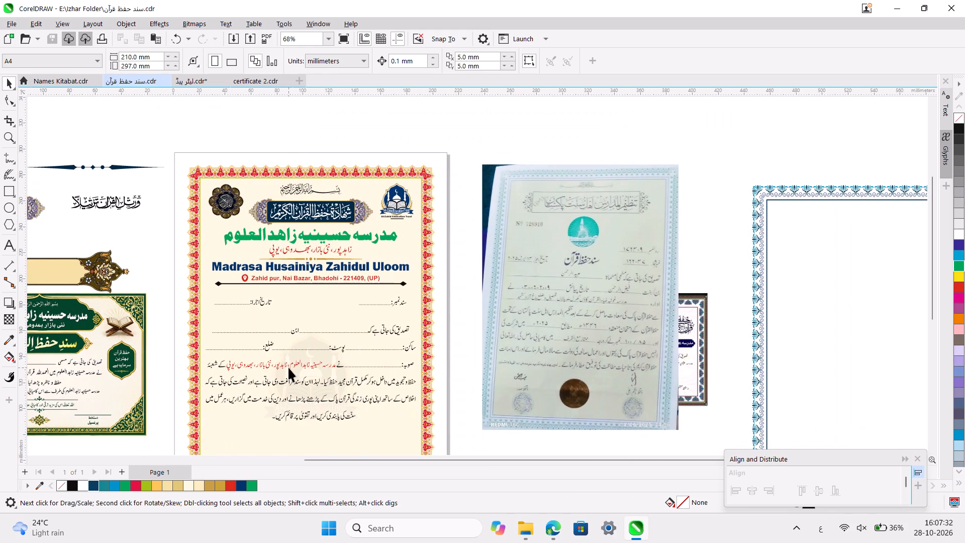
pyautogui.hscroll(-1, 288, 368)
pyautogui.hscroll(4, 288, 368)
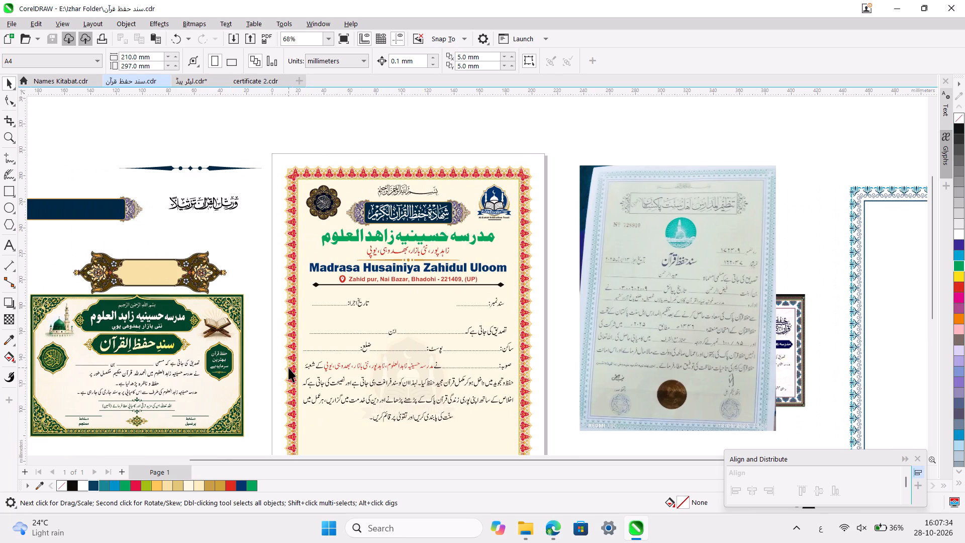
pyautogui.scroll(-1, 288, 368)
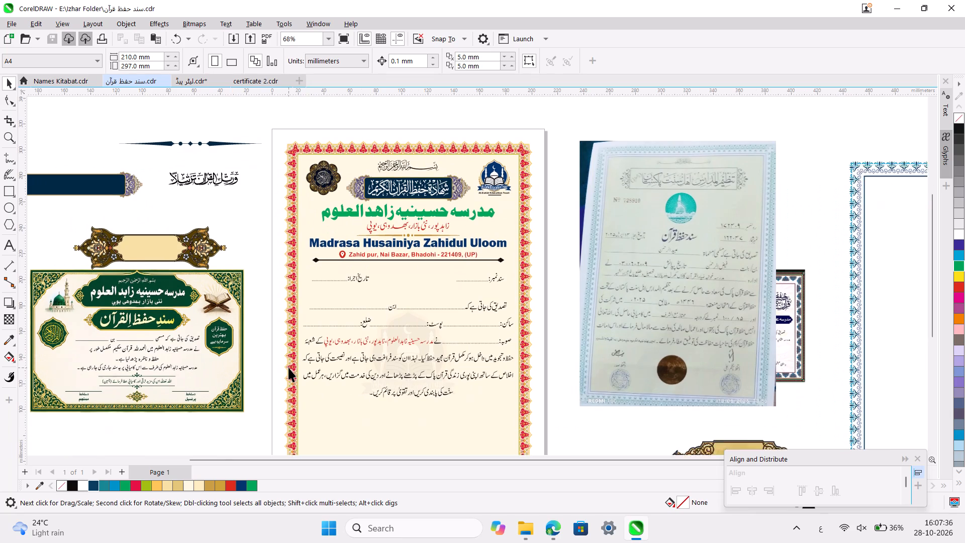
pyautogui.scroll(-1, 288, 368)
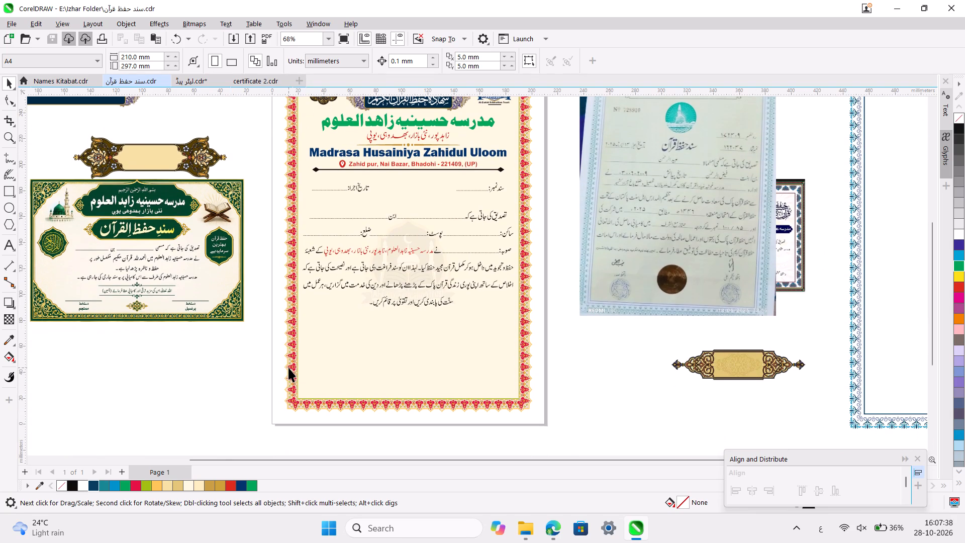
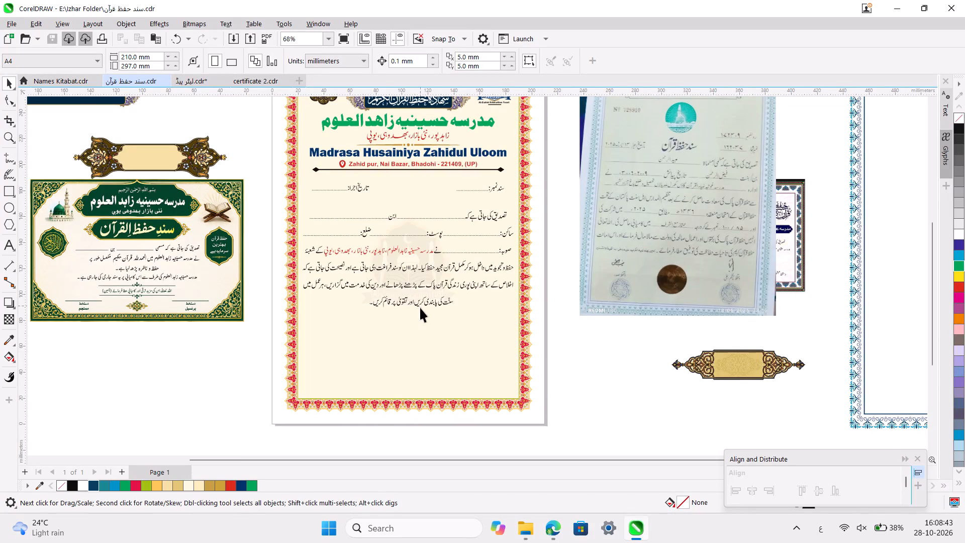
# Duplicate the certificate-number and issue-date line, place the copy below the certificate's closing sentence, and ungroup it.
pyautogui.hscroll(1, 420, 308)
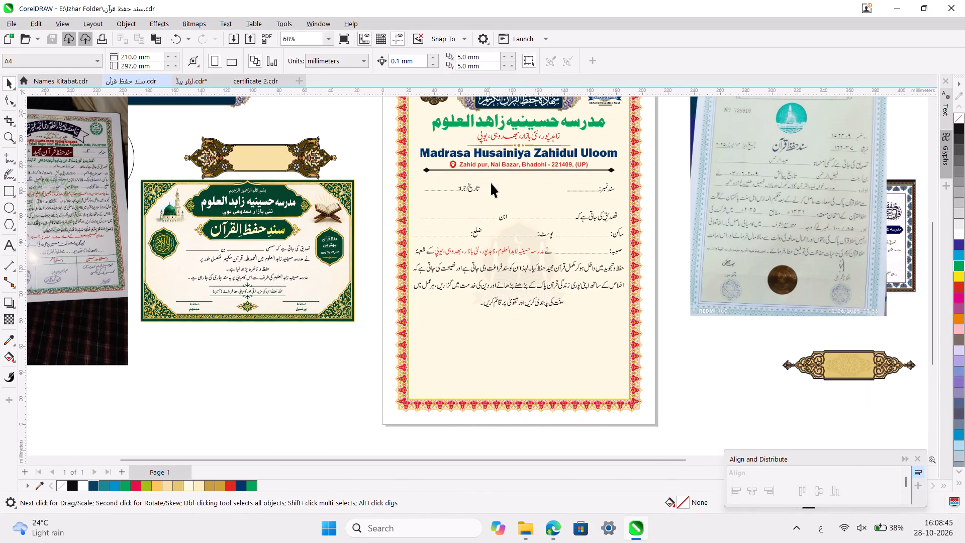
pyautogui.click(477, 189)
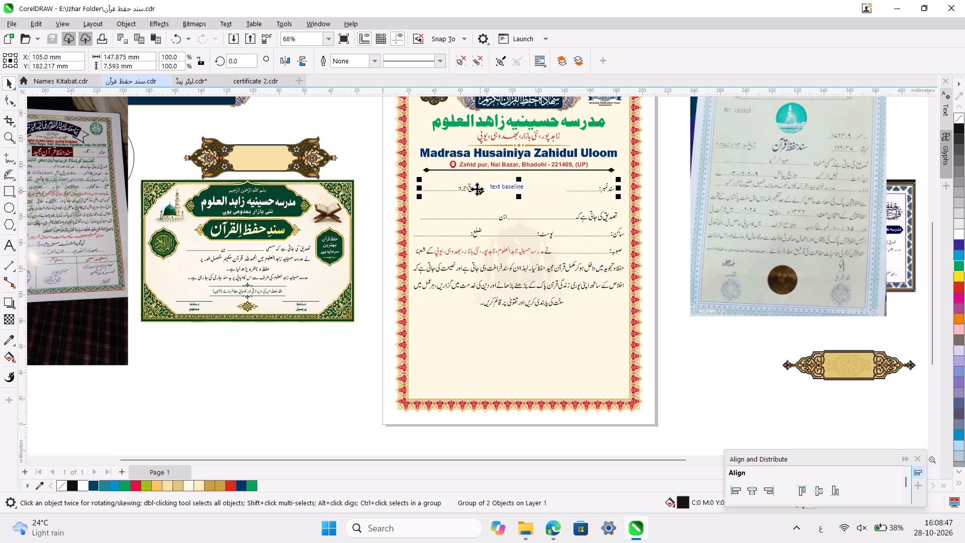
pyautogui.hotkey('ctrl', 'd')
pyautogui.moveTo(525, 182); pyautogui.dragTo(495, 315)
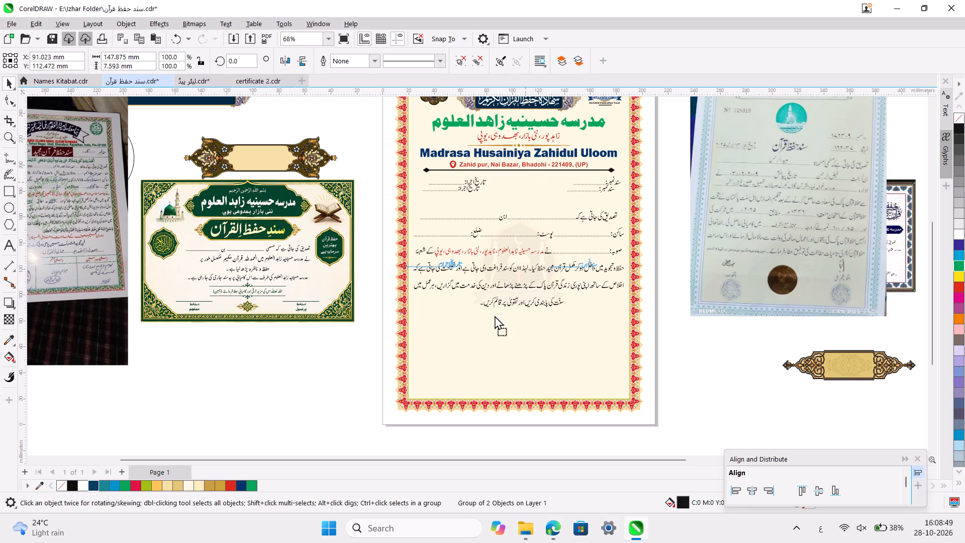
pyautogui.moveTo(495, 315); pyautogui.dragTo(526, 331)
pyautogui.keyDown('ctrl'); pyautogui.scroll(3, 526, 331); pyautogui.keyUp('ctrl')
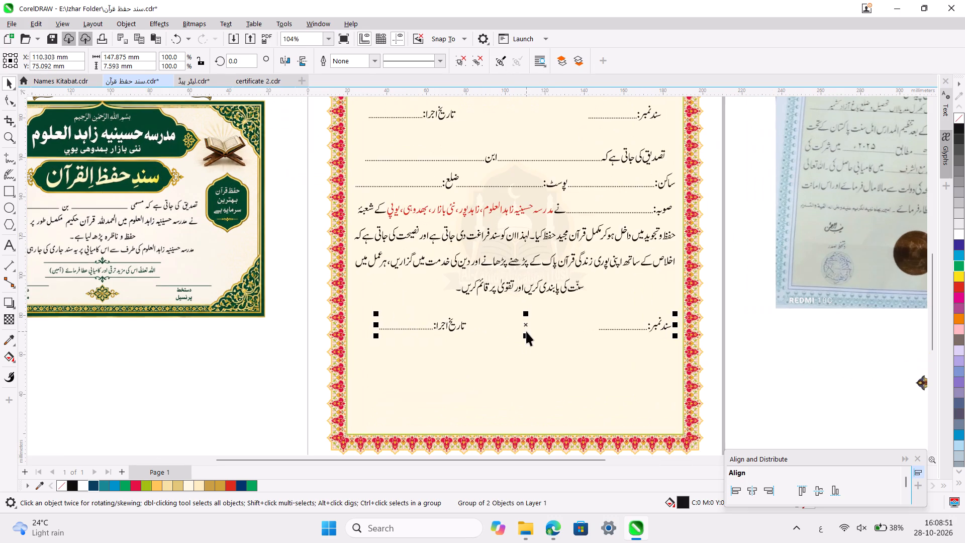
pyautogui.hotkey('ctrl', 'u')
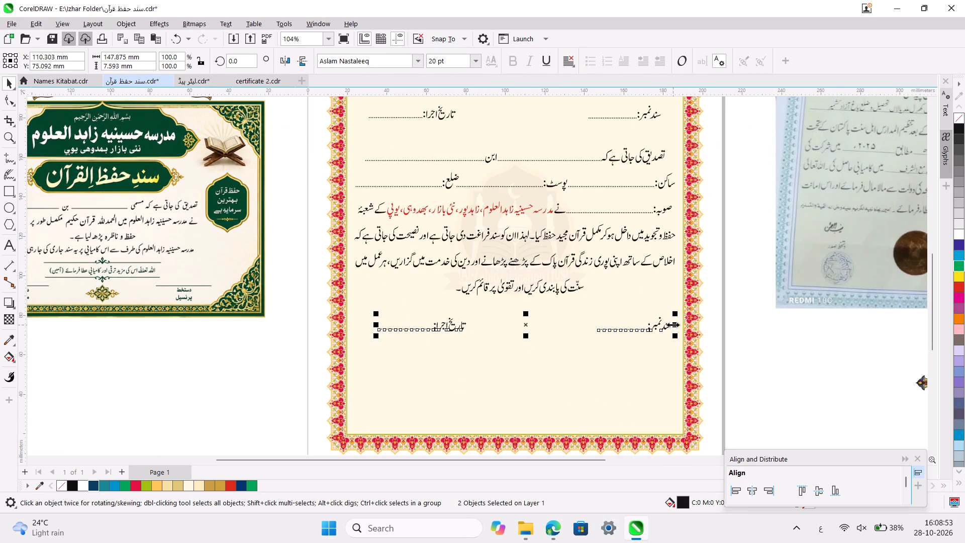
pyautogui.click(654, 327)
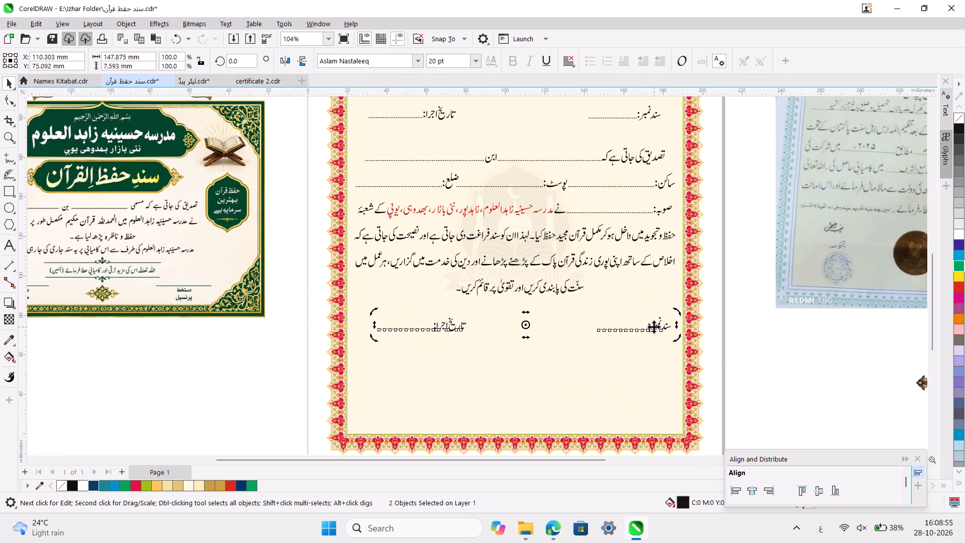
pyautogui.click(752, 360)
# Move the copied certificate-number text slightly lower and replace its wording with "دستخط صدر المدرسین:" using the Urdu (Pakistan) keyboard.
pyautogui.click(657, 327)
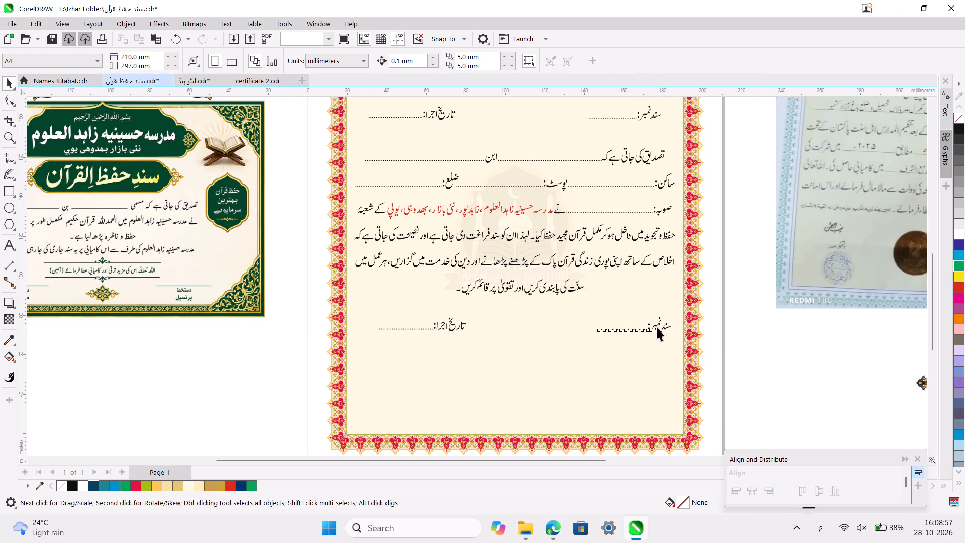
pyautogui.moveTo(657, 327); pyautogui.dragTo(639, 340)
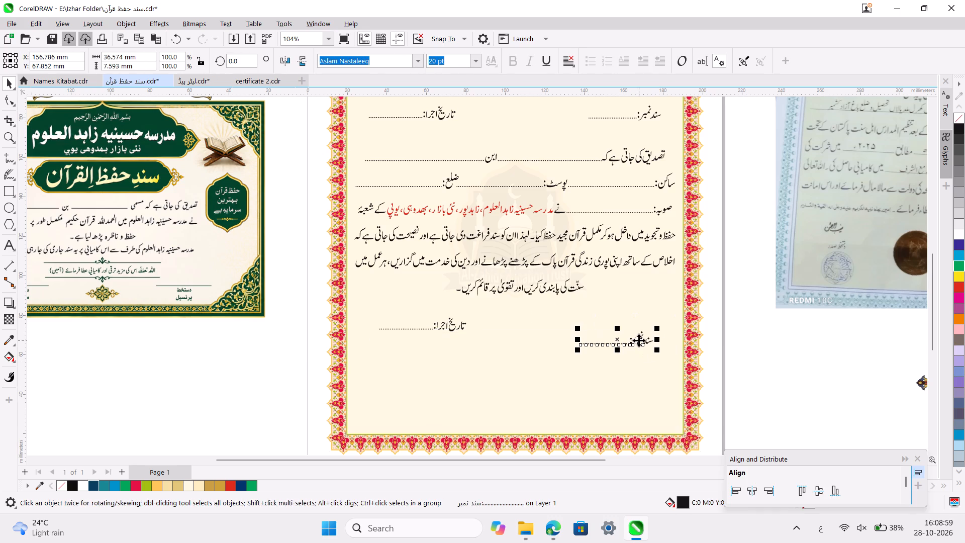
pyautogui.tripleClick(639, 340)
pyautogui.doubleClick(639, 340)
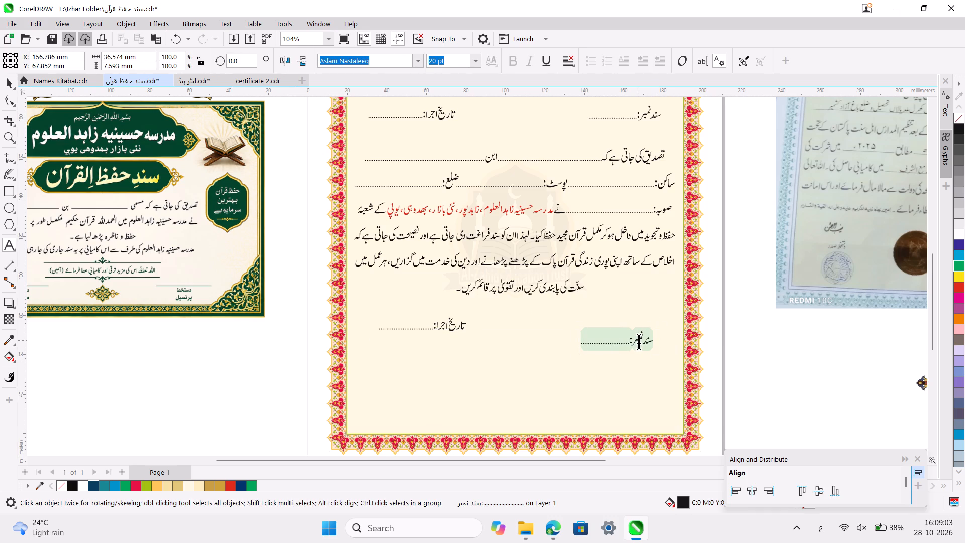
pyautogui.press('super+space')
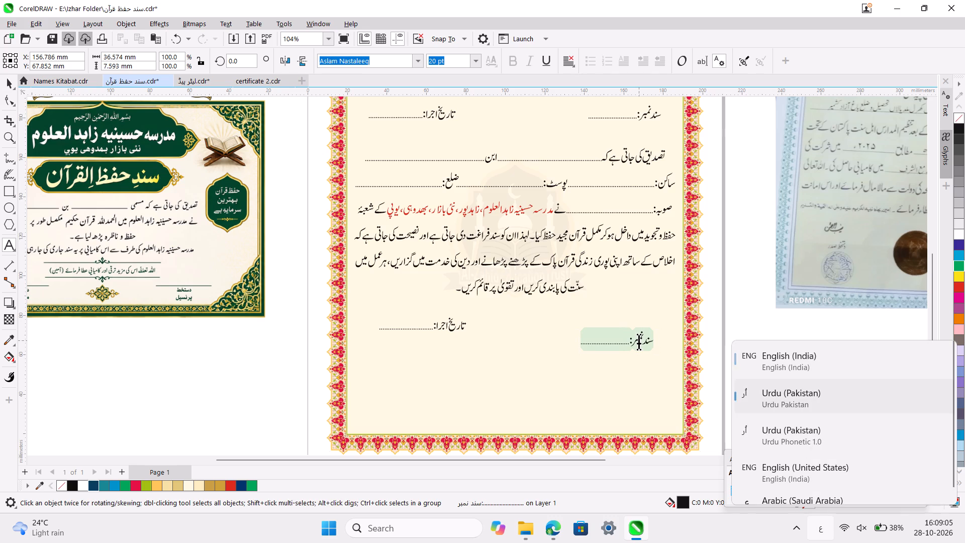
pyautogui.write('دس')
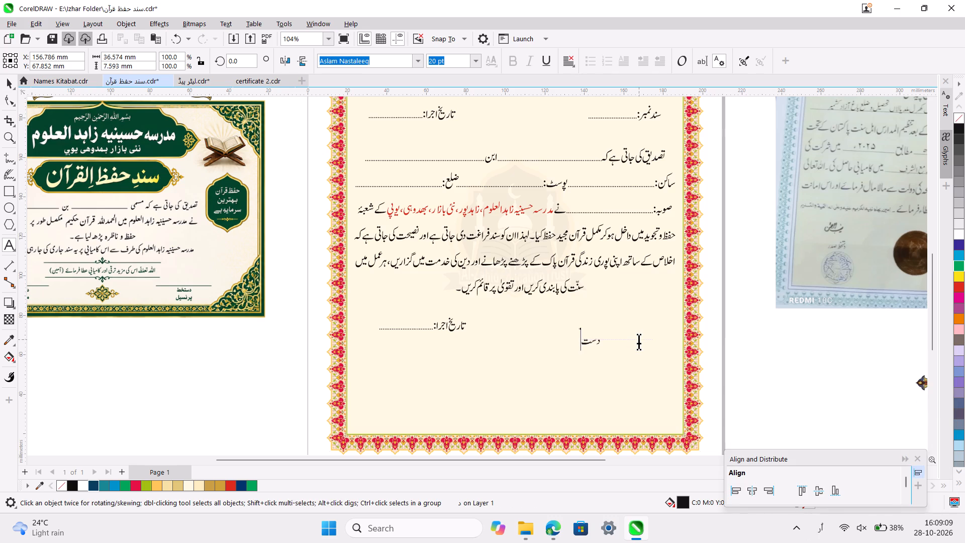
pyautogui.write('خط')
pyautogui.press('space')
pyautogui.write('ص')
pyautogui.write('در')
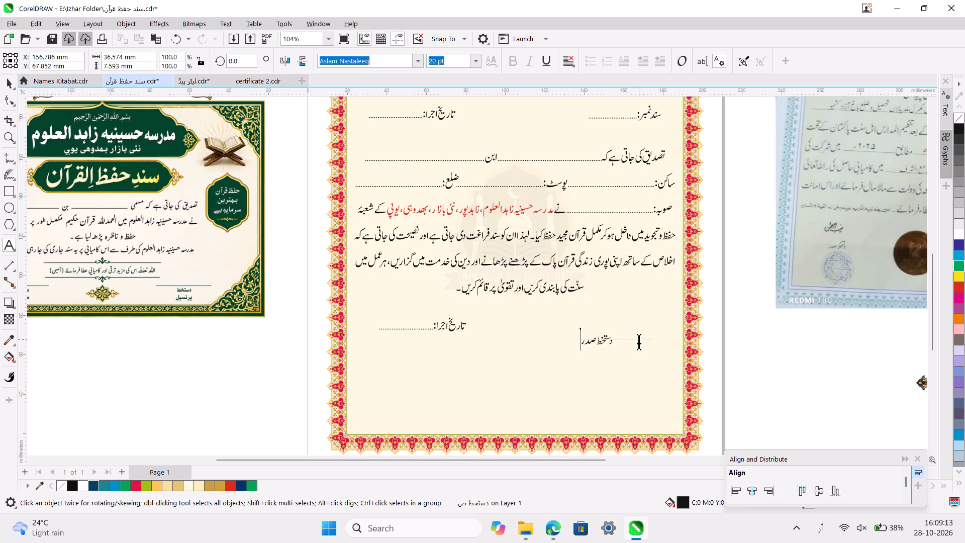
pyautogui.press('space')
pyautogui.write('المدرسی')
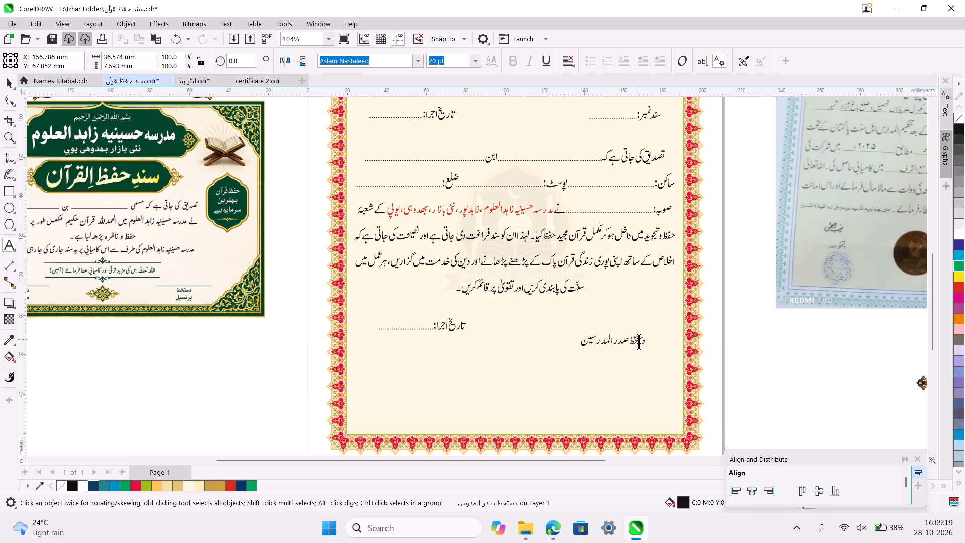
pyautogui.hotkey('shift', ':')
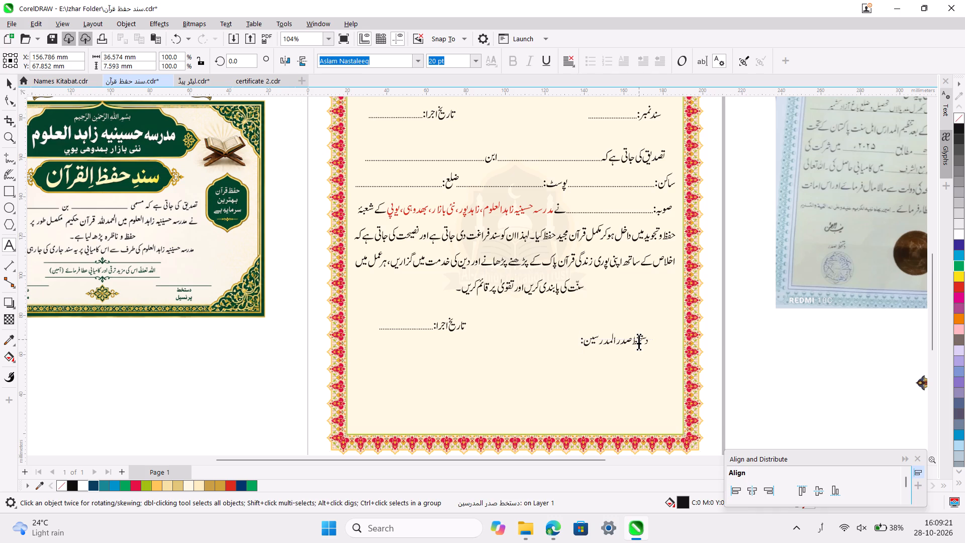
pyautogui.hotkey('ctrl', 'space')
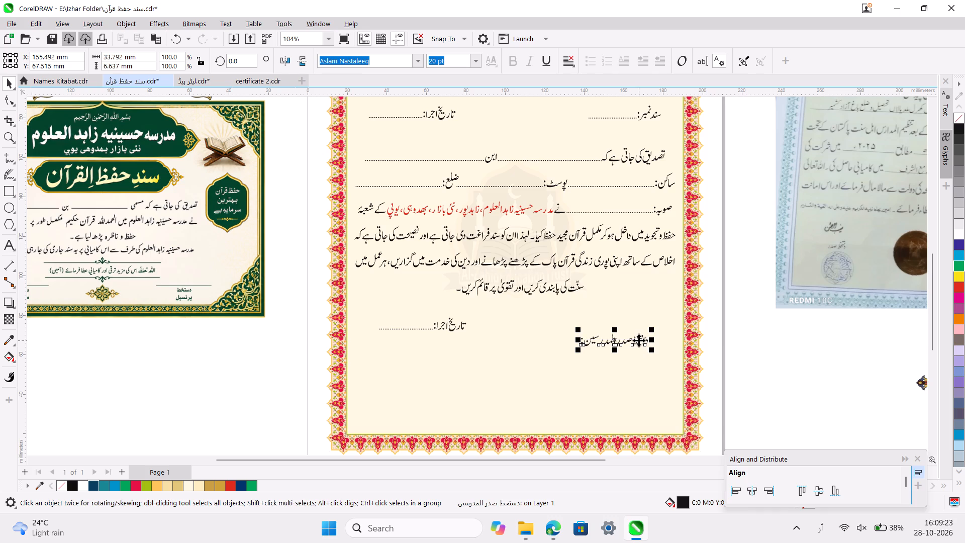
# Duplicate the "دستخط صدر المدرسین:" label toward the certificate's centre and change the copy to "دستخط مہتمم:".
pyautogui.hotkey('ctrl', 'd')
pyautogui.moveTo(628, 330); pyautogui.dragTo(508, 341)
pyautogui.tripleClick(508, 341)
pyautogui.click(508, 341)
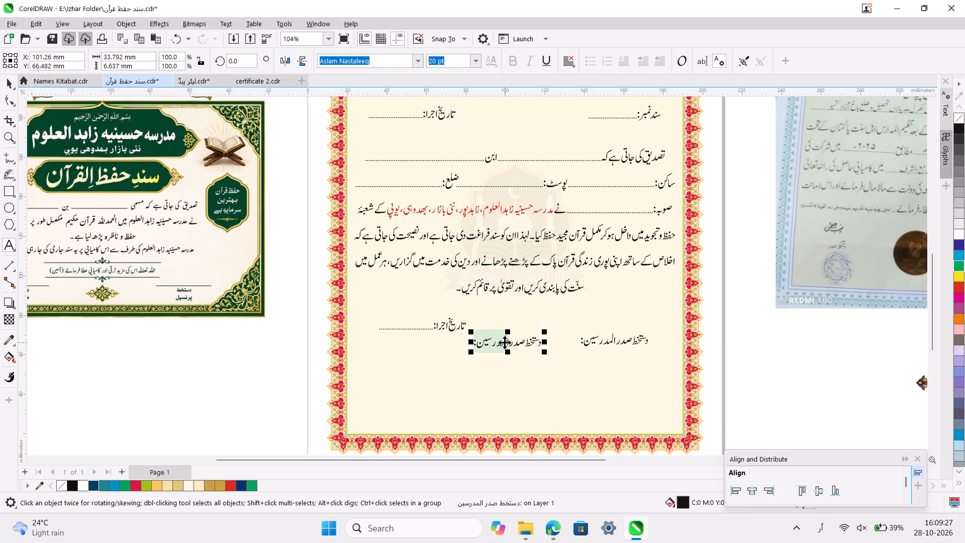
pyautogui.press('BackSpace')
pyautogui.doubleClick(478, 344)
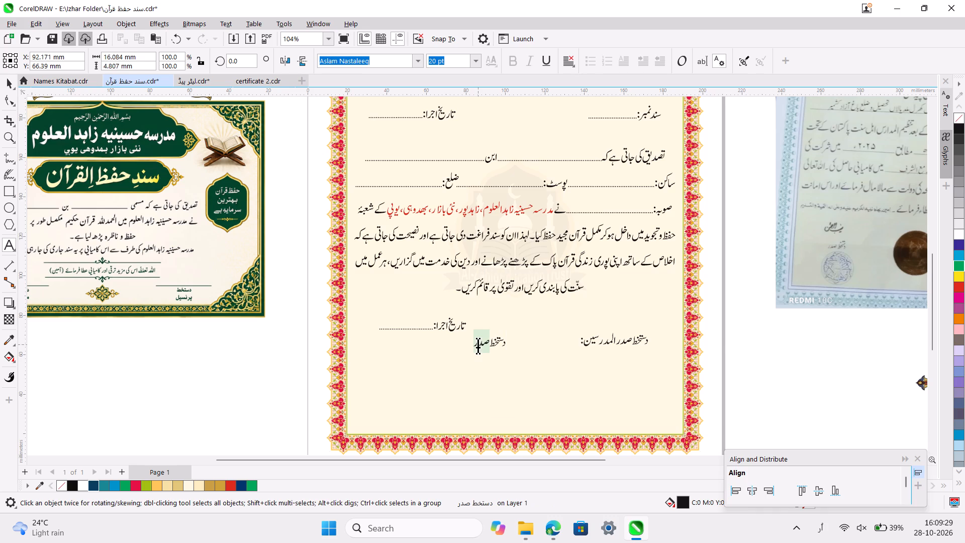
pyautogui.write('مہ')
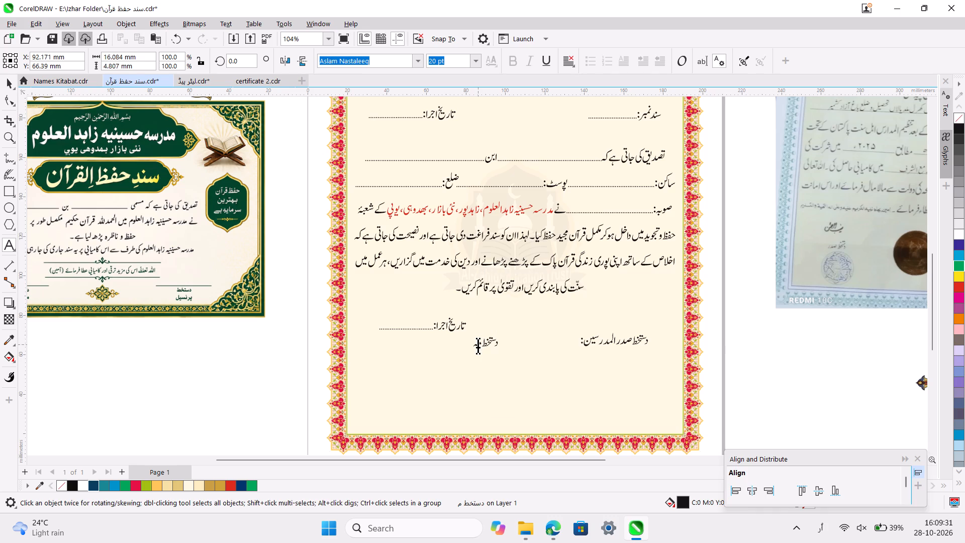
pyautogui.write('مم')
pyautogui.hotkey('shift', ':')
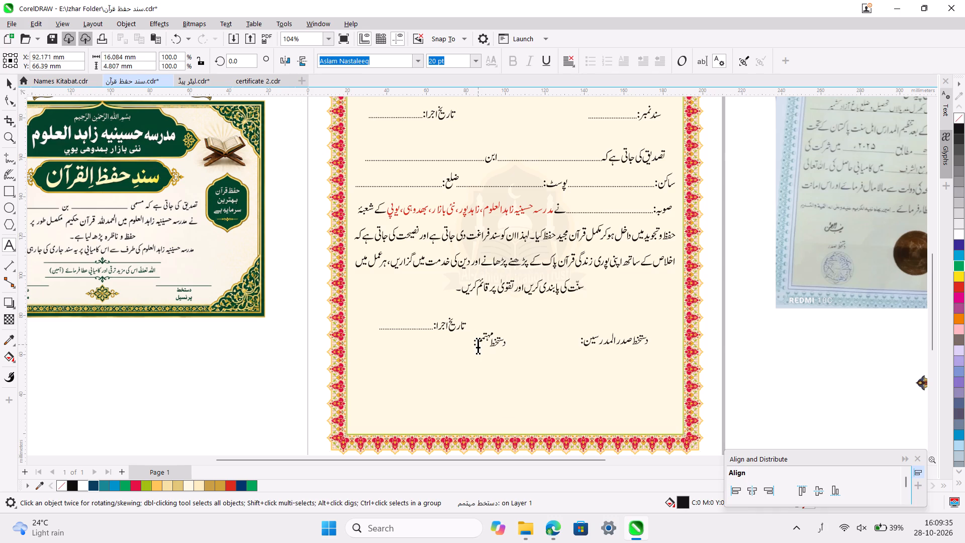
pyautogui.hotkey('ctrl', 'space')
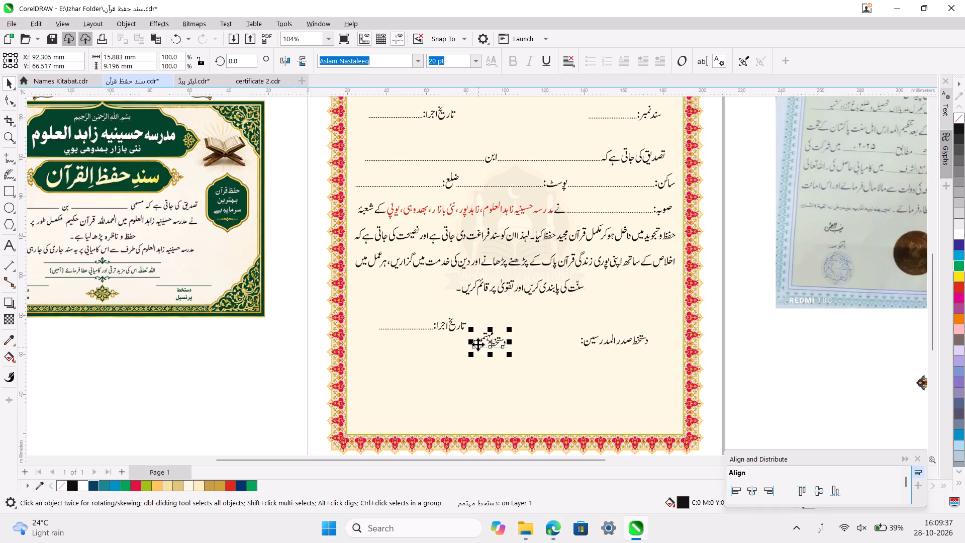
# Duplicate the "دستخط مہتمم:" label to its left and replace the copy's text with "مدرسے کی مہر:".
pyautogui.hotkey('ctrl', 'd')
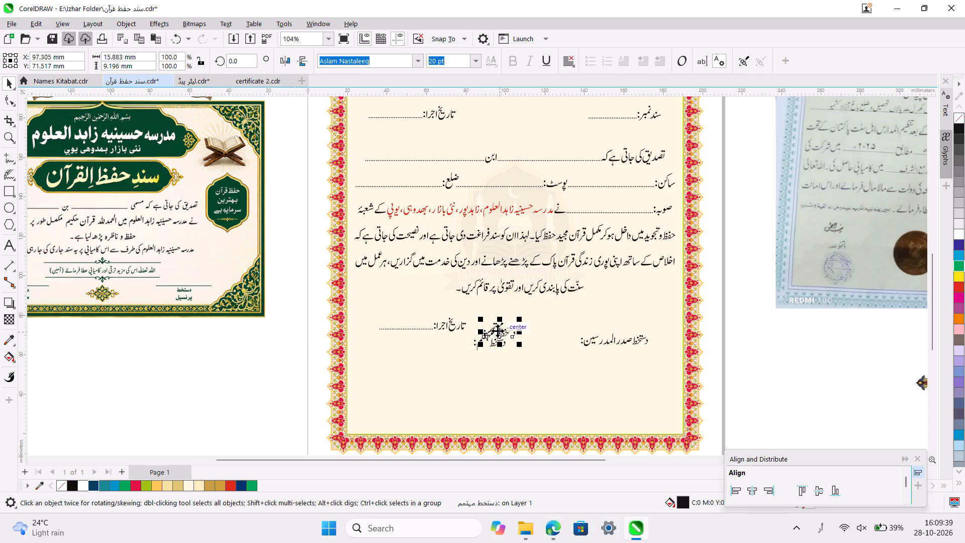
pyautogui.moveTo(489, 333); pyautogui.dragTo(423, 347)
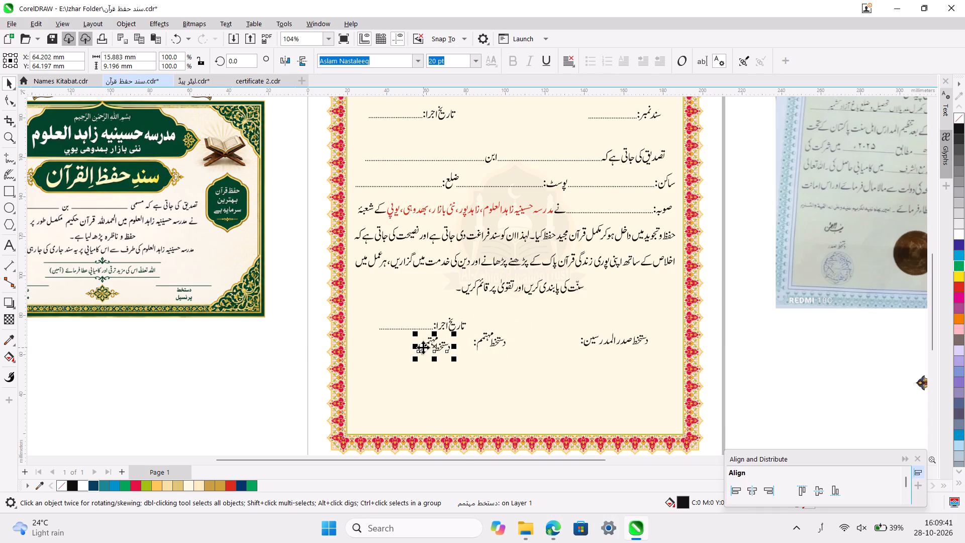
pyautogui.doubleClick(423, 347)
pyautogui.doubleClick(423, 347)
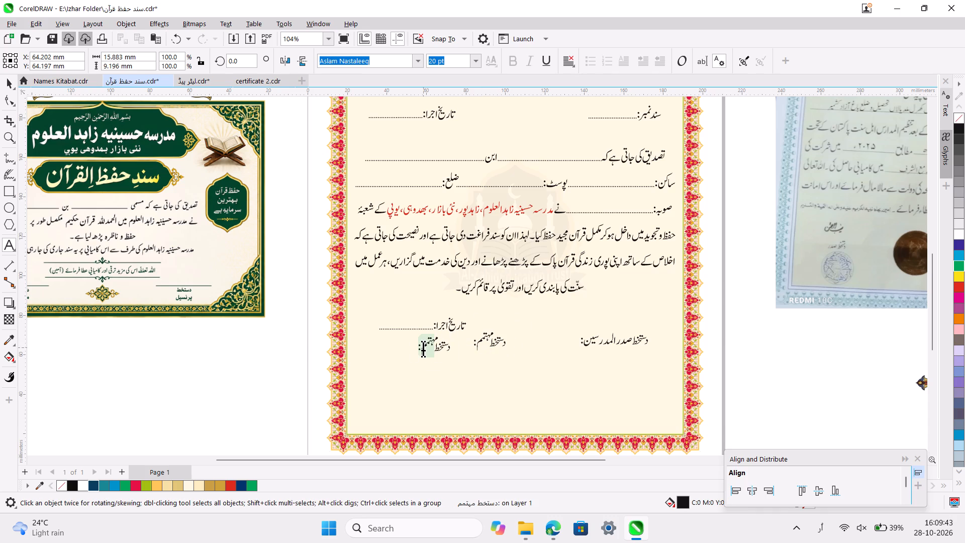
pyautogui.press('BackSpace')
pyautogui.press('BackSpace')
pyautogui.press('BackSpace')
pyautogui.press('BackSpace')
pyautogui.press('BackSpace')
pyautogui.press('BackSpace')
pyautogui.press('BackSpace')
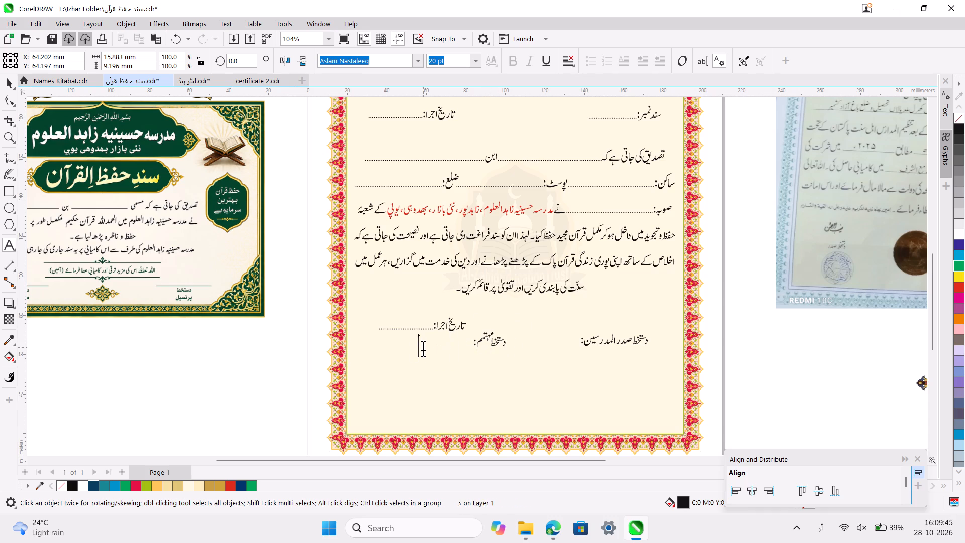
pyautogui.write('درسے')
pyautogui.press('space')
pyautogui.write('کی مہر')
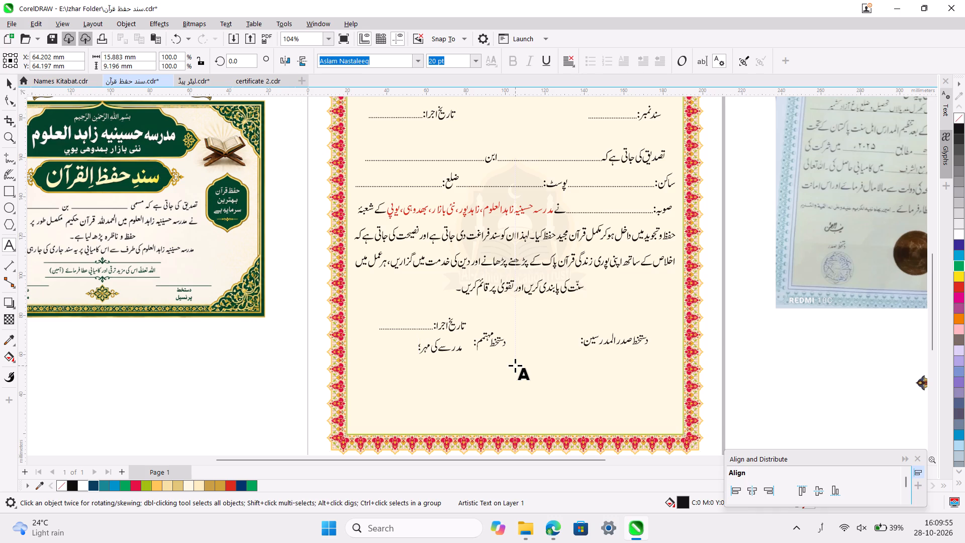
pyautogui.press('BackSpace')
pyautogui.hotkey('shift', ':')
pyautogui.hotkey('ctrl', 'space')
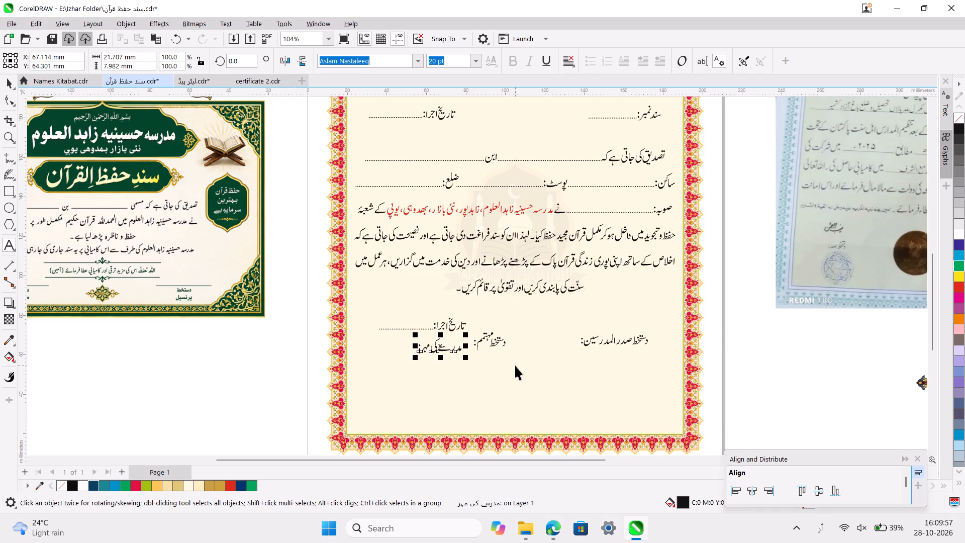
# Delete the leftover copied "تاریخ اجرا:" text above the new signature labels.
pyautogui.click(462, 326)
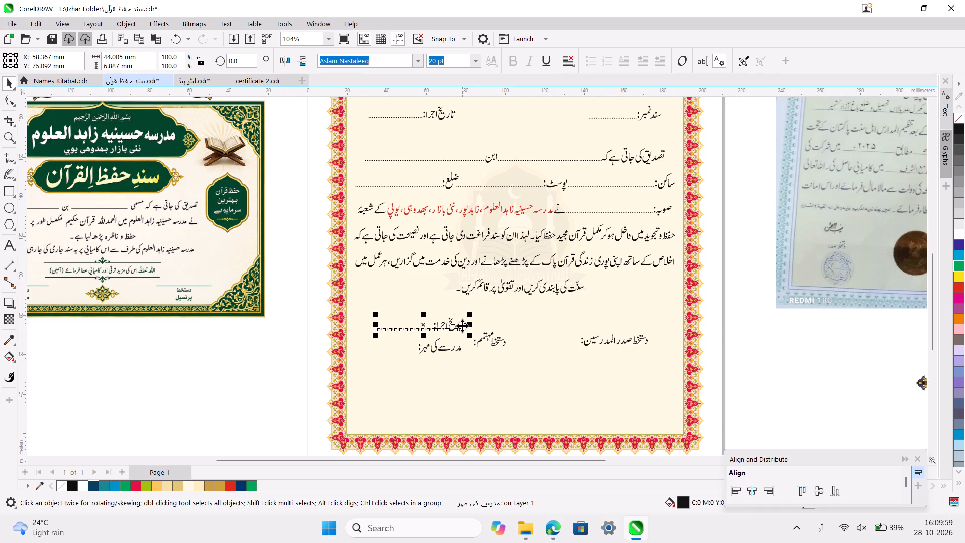
pyautogui.press('Delete')
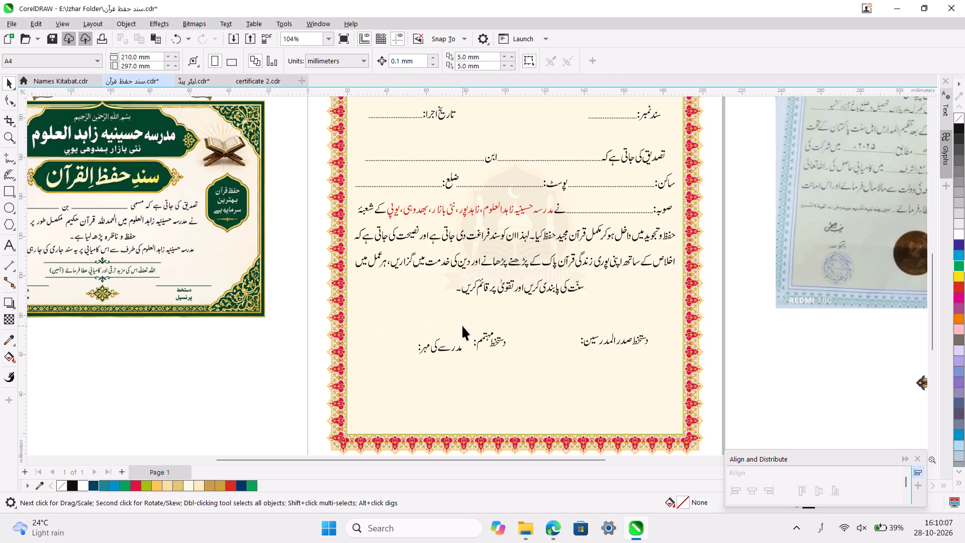
pyautogui.click(546, 532)
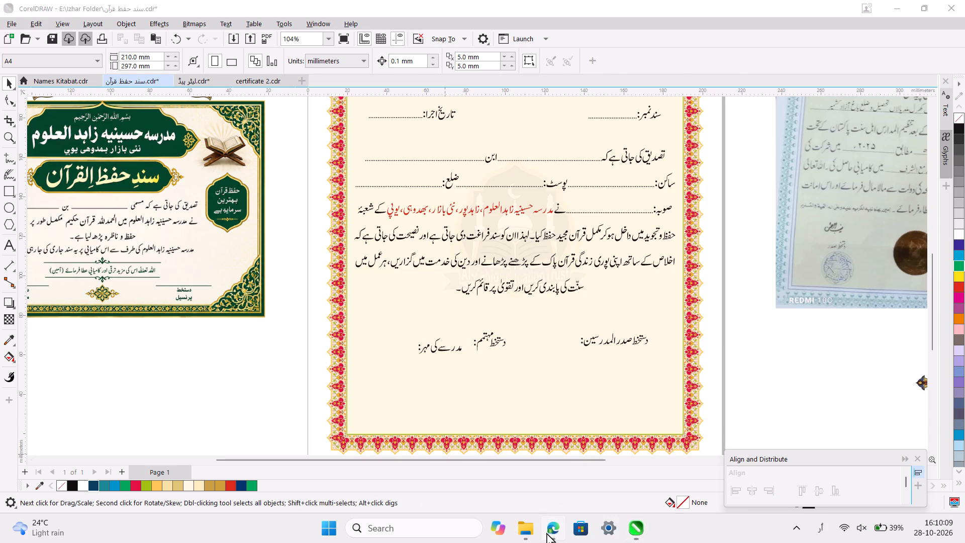
pyautogui.click(270, 16)
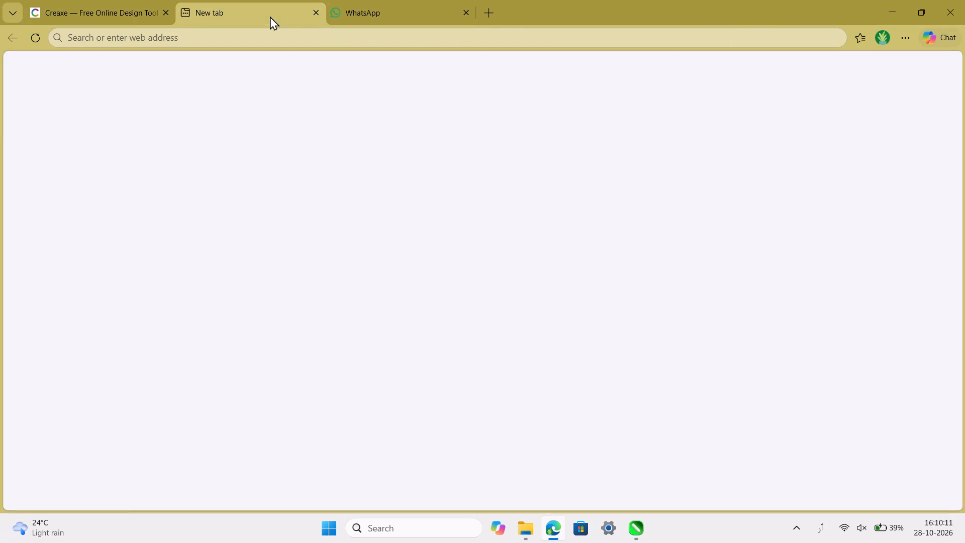
pyautogui.click(463, 178)
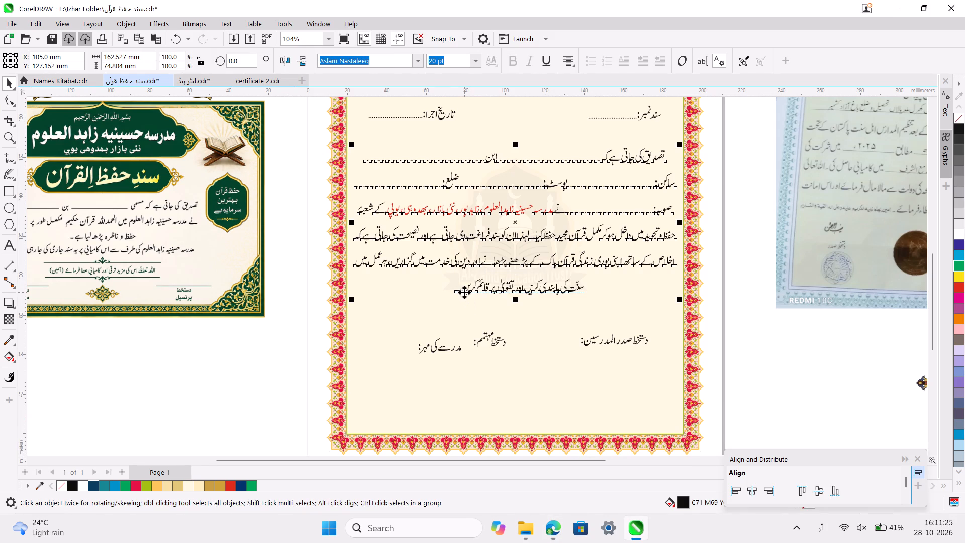
pyautogui.click(10, 247)
pyautogui.click(387, 321)
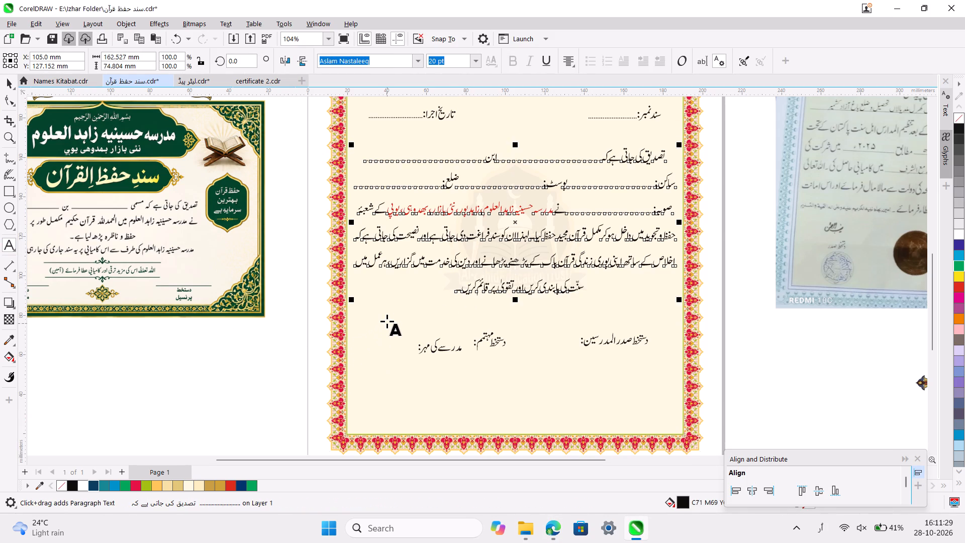
pyautogui.hotkey('ctrl', 'v')
pyautogui.hotkey('ctrl', 'space')
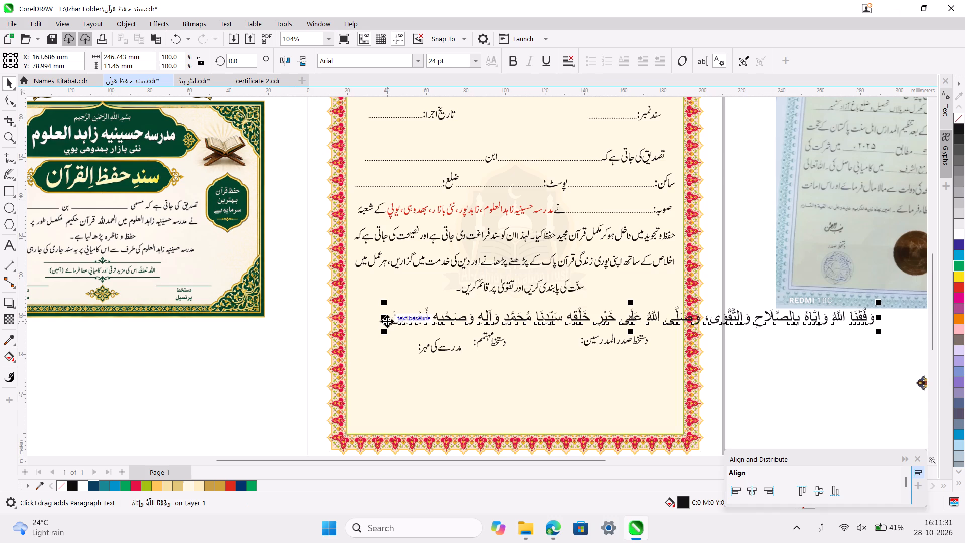
# Set the pasted prayer line's font to 1 MUHAMMADI QURANIC.
pyautogui.click(417, 62)
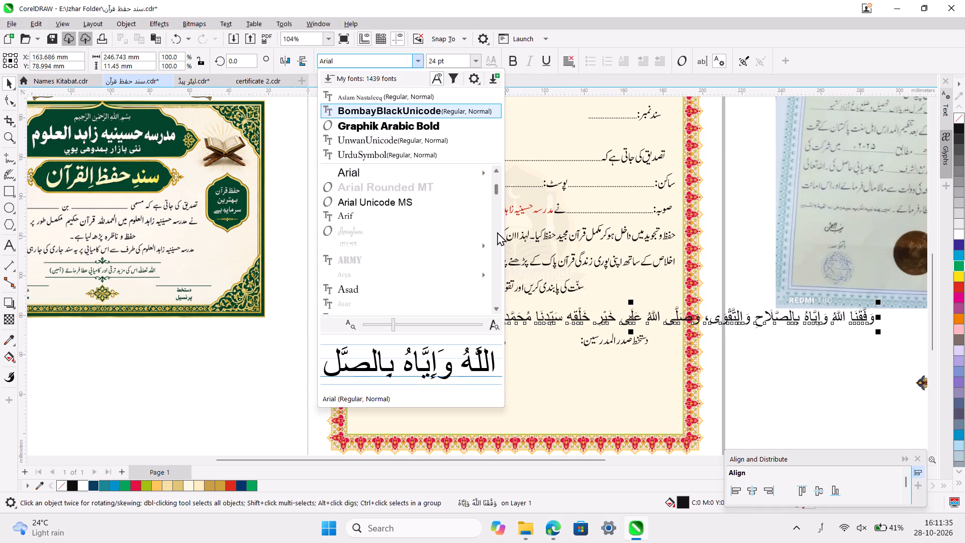
pyautogui.click(497, 232)
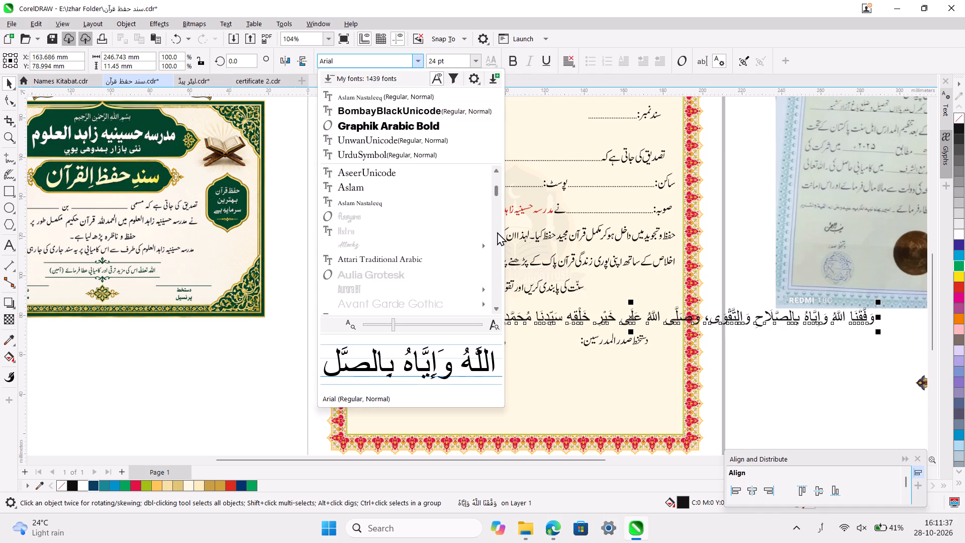
pyautogui.click(497, 232)
pyautogui.click(497, 232)
pyautogui.click(497, 232)
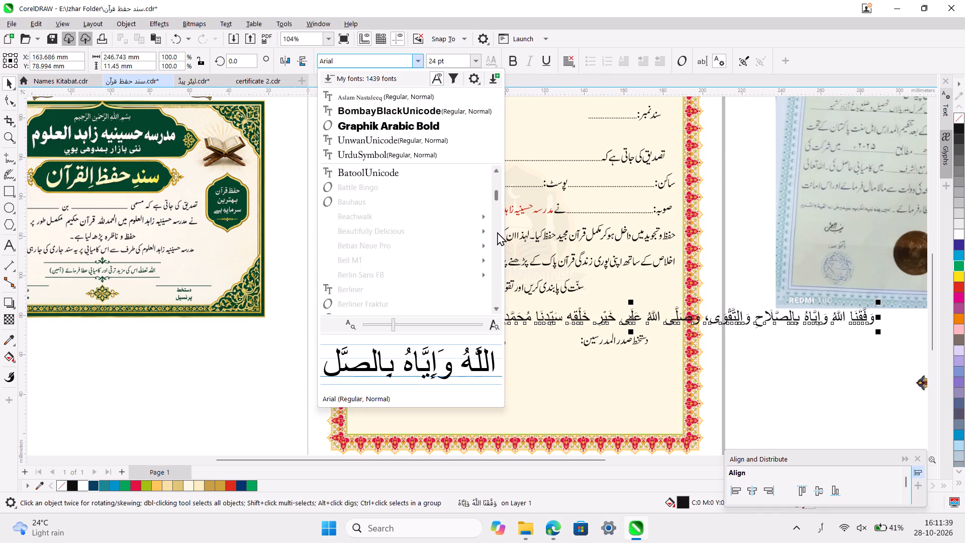
pyautogui.click(497, 232)
pyautogui.click(497, 180)
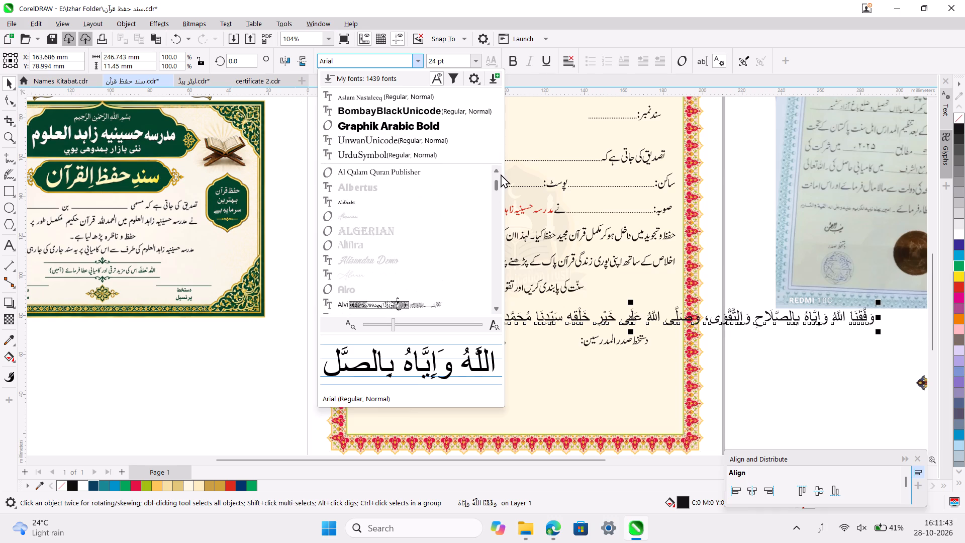
pyautogui.tripleClick(495, 168)
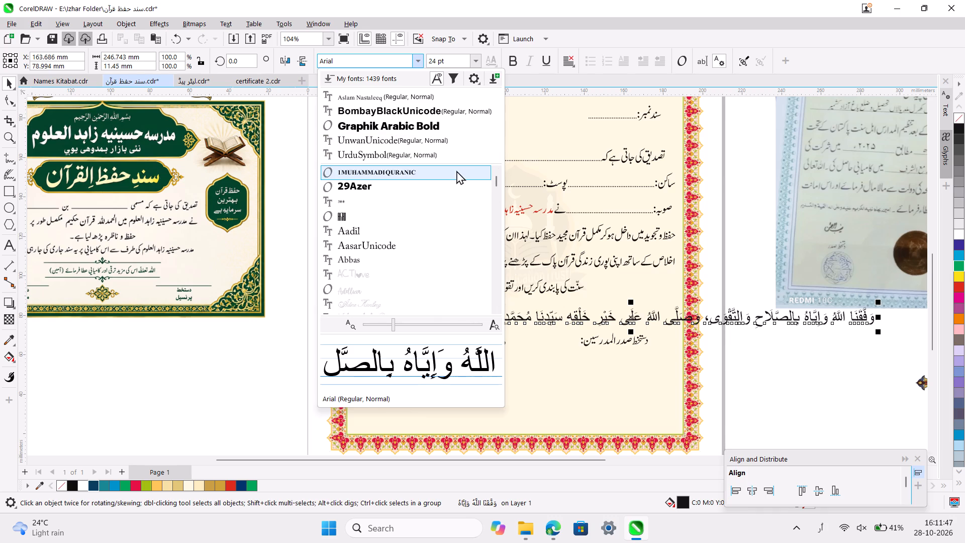
pyautogui.click(456, 170)
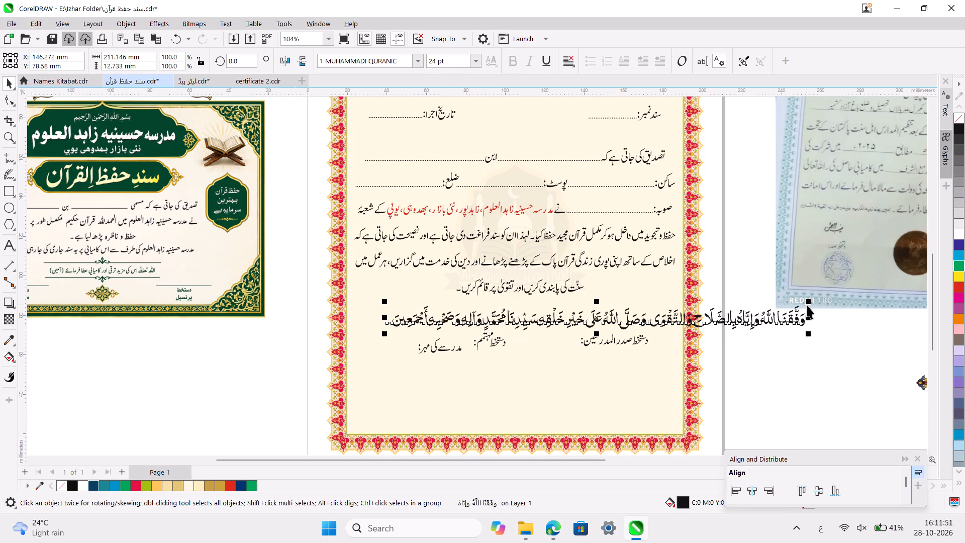
# Scale the prayer line down to about 150 mm wide and centre it horizontally on the certificate.
pyautogui.moveTo(808, 301); pyautogui.dragTo(711, 290)
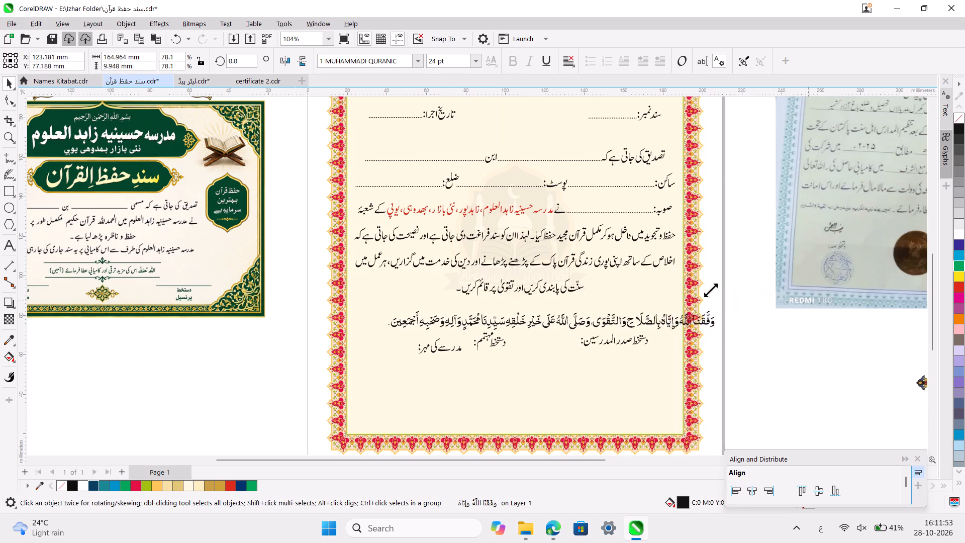
pyautogui.moveTo(711, 290); pyautogui.dragTo(687, 289)
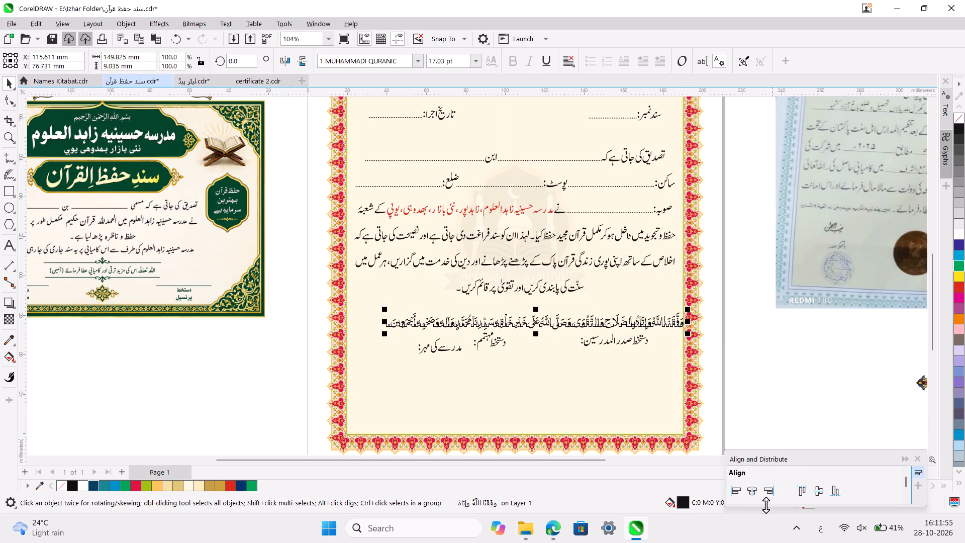
pyautogui.click(754, 490)
pyautogui.click(754, 355)
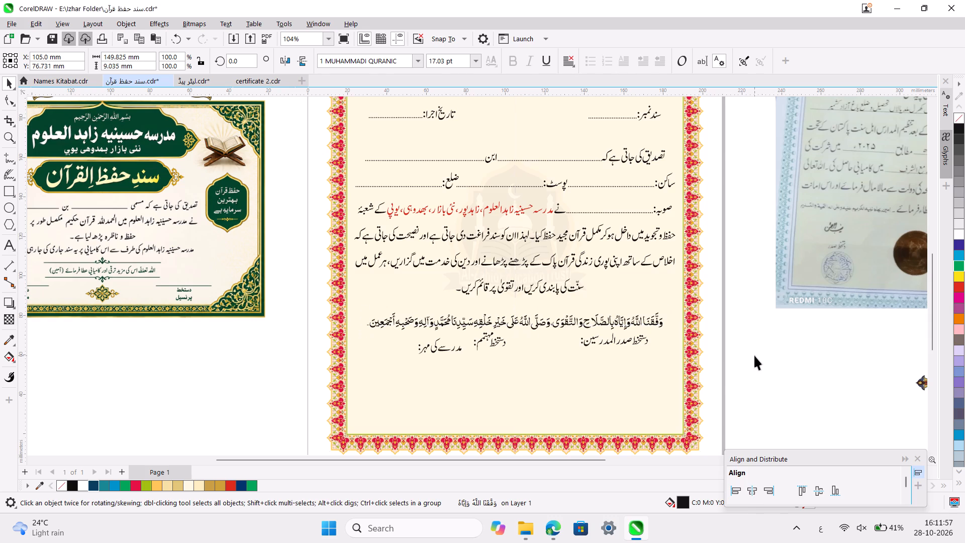
# Move the prayer line up to sit just below the body paragraph, at about Y 84 mm, and recentre it horizontally.
pyautogui.scroll(1, 489, 355)
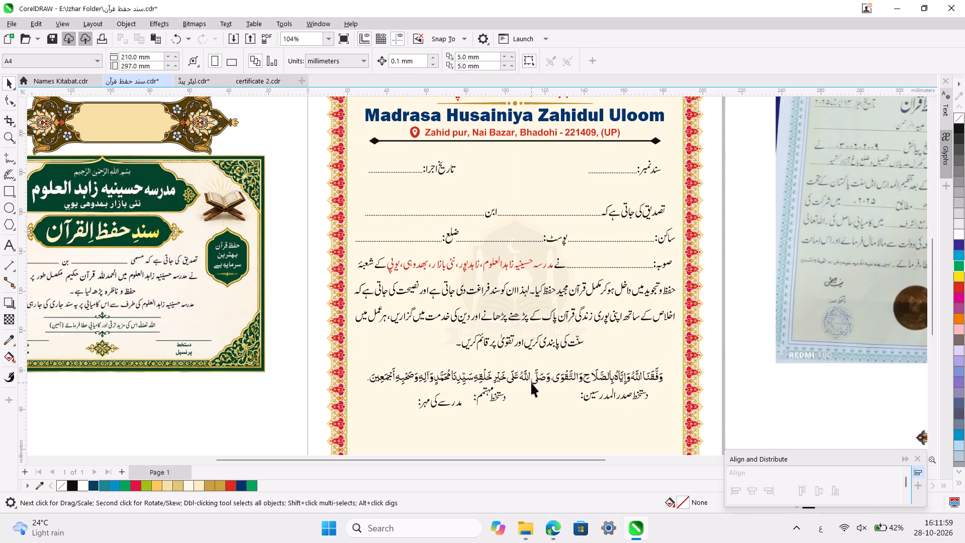
pyautogui.click(531, 383)
pyautogui.moveTo(531, 383); pyautogui.dragTo(531, 367)
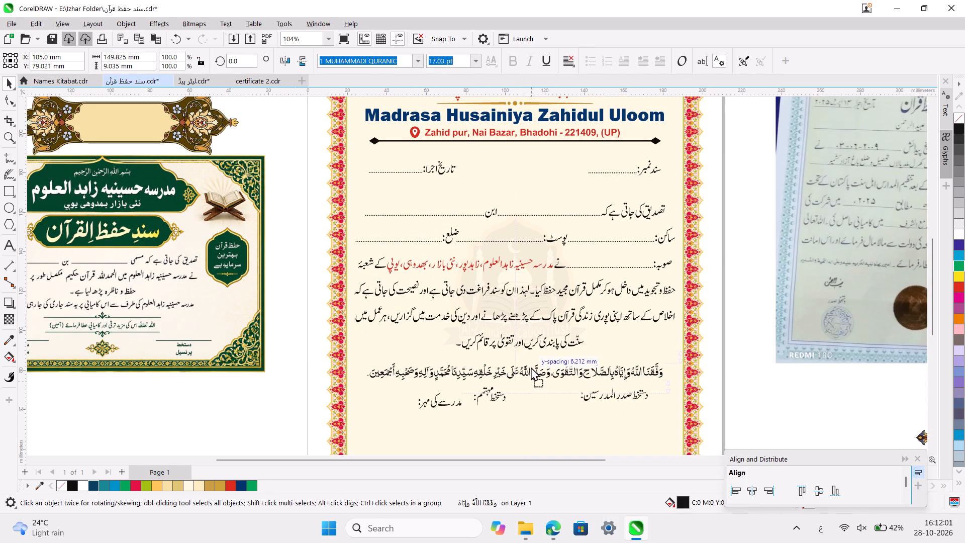
pyautogui.moveTo(531, 367); pyautogui.dragTo(528, 365)
pyautogui.click(751, 484)
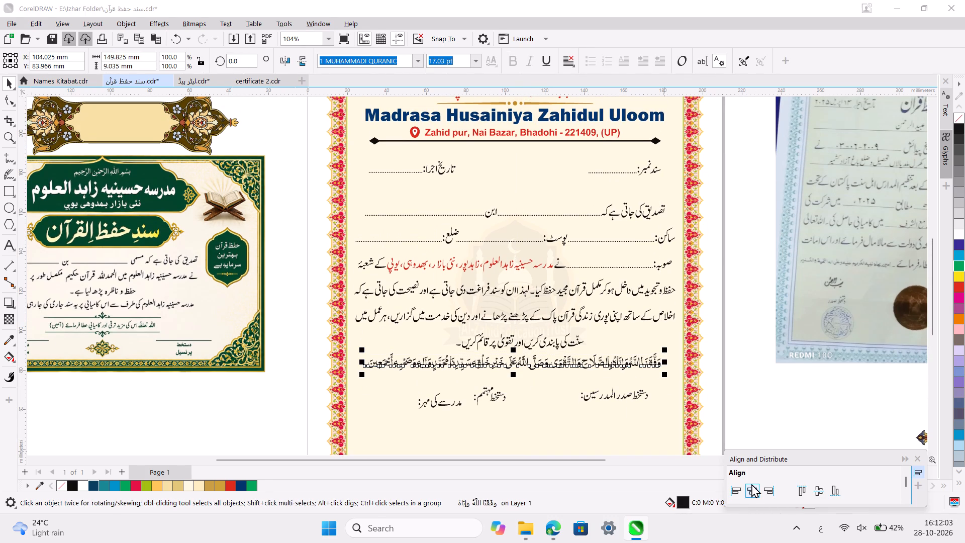
pyautogui.click(761, 397)
# Delete the vowel mark above the word "الله" following "وصلی" in the prayer line, undoing any wrong deletions.
pyautogui.keyDown('ctrl'); pyautogui.scroll(3, 514, 386); pyautogui.keyUp('ctrl')
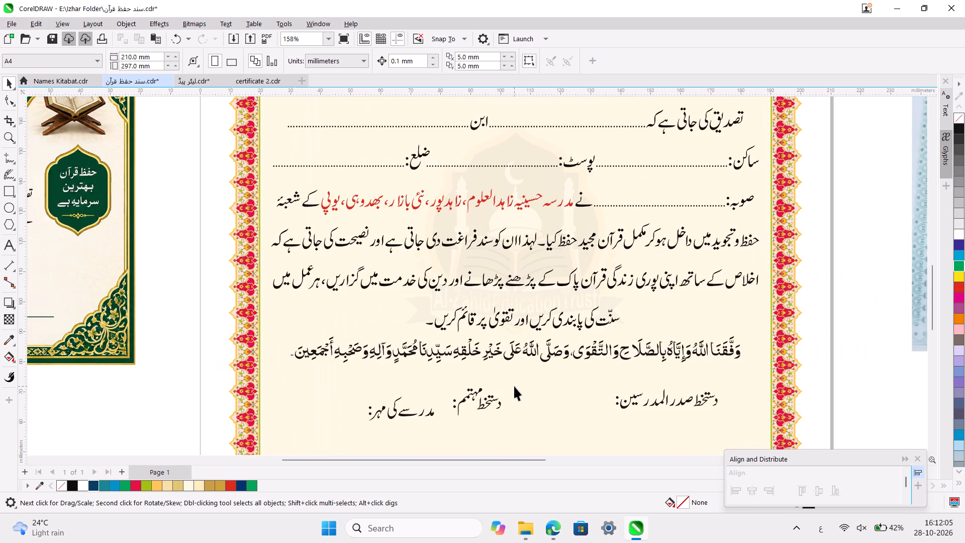
pyautogui.keyDown('ctrl'); pyautogui.scroll(2, 514, 386); pyautogui.keyUp('ctrl')
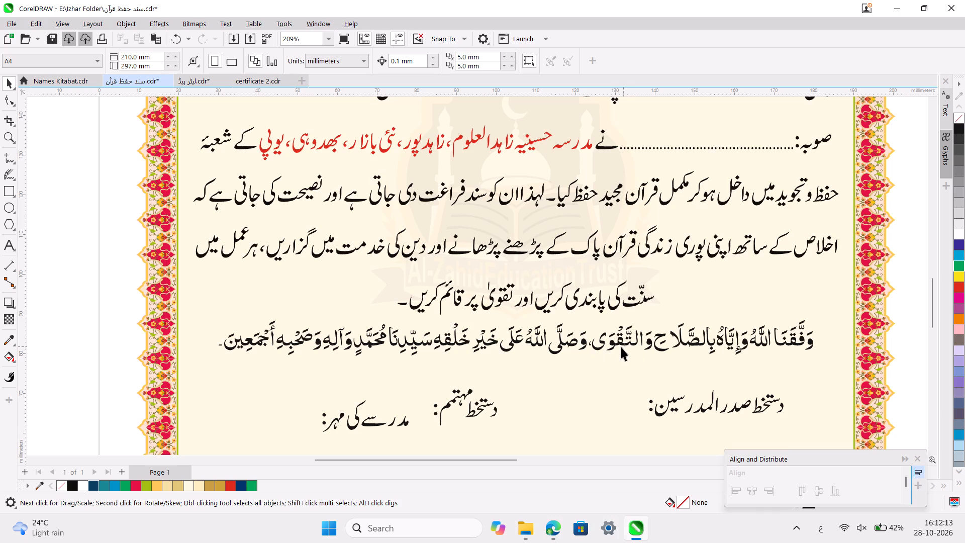
pyautogui.doubleClick(536, 343)
pyautogui.keyDown('ctrl'); pyautogui.scroll(2, 536, 343); pyautogui.keyUp('ctrl')
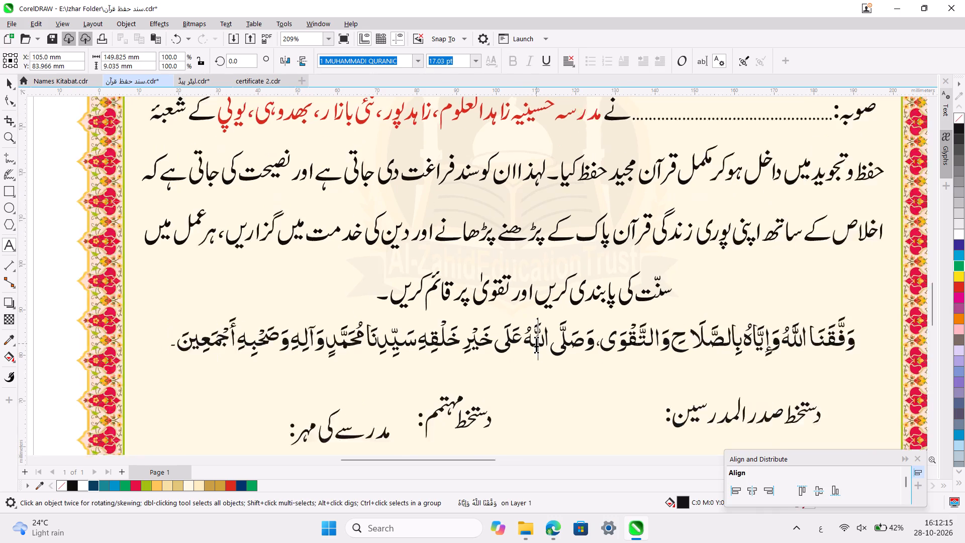
pyautogui.keyDown('ctrl'); pyautogui.scroll(1, 536, 343); pyautogui.keyUp('ctrl')
pyautogui.press('BackSpace')
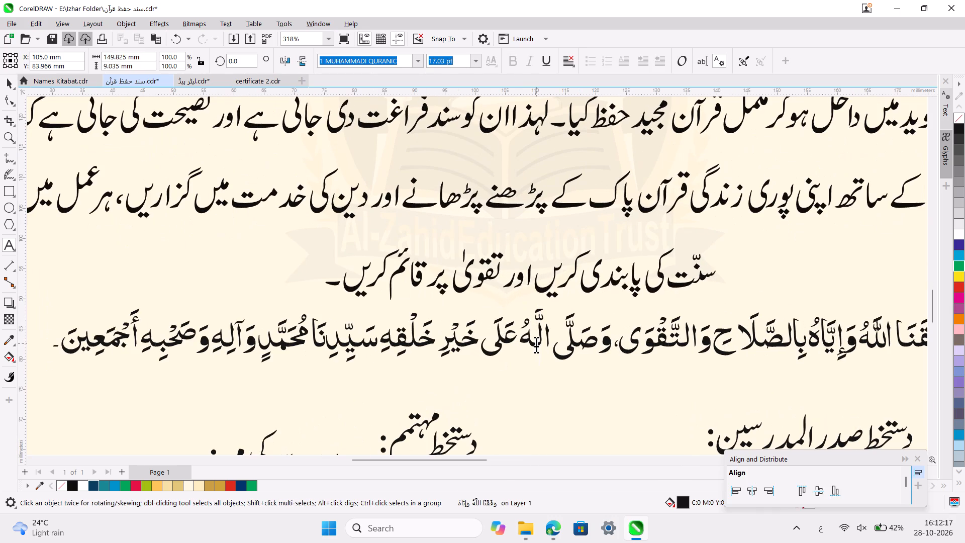
pyautogui.hotkey('ctrl', 'z')
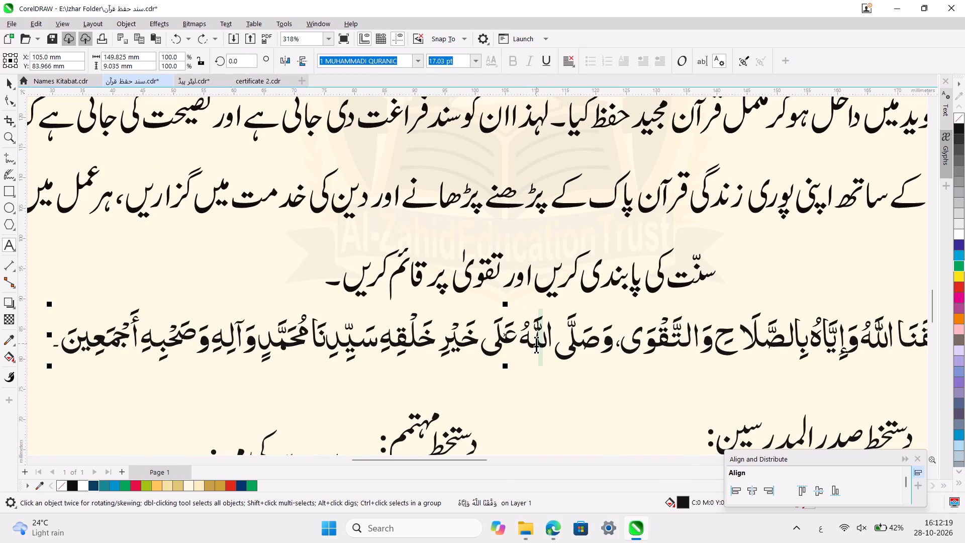
pyautogui.press('Right')
pyautogui.press('Right')
pyautogui.press('BackSpace')
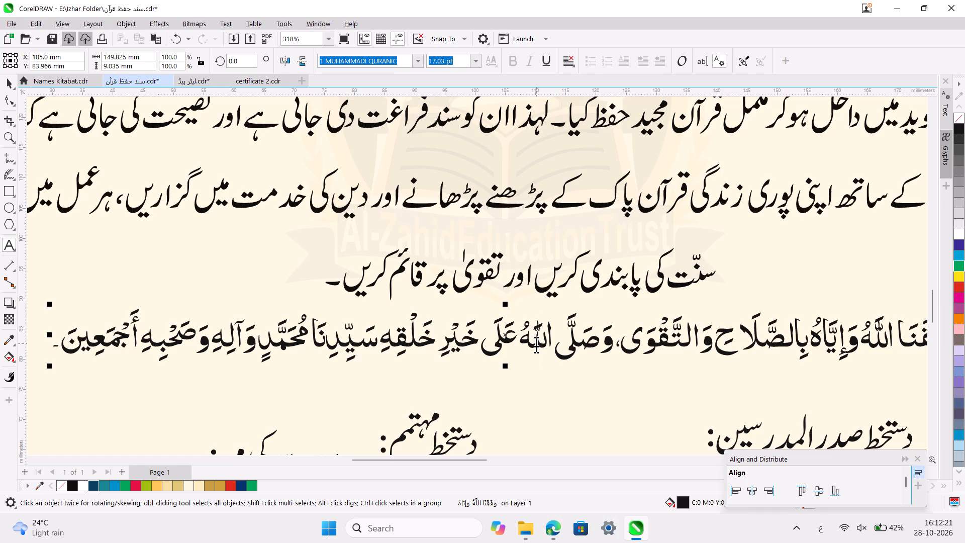
pyautogui.hotkey('ctrl', 'z')
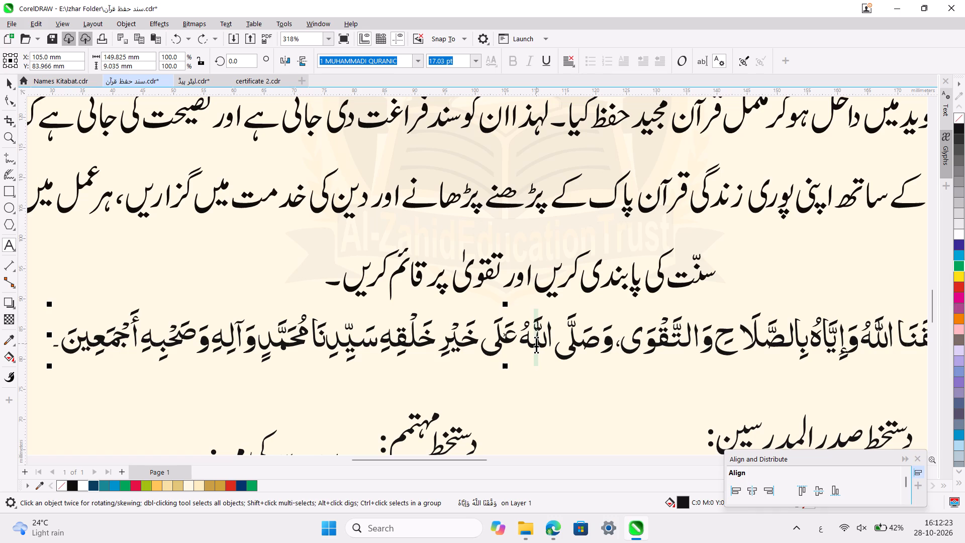
pyautogui.press('Left')
pyautogui.press('Right')
pyautogui.press('Right')
pyautogui.press('Right')
pyautogui.press('BackSpace')
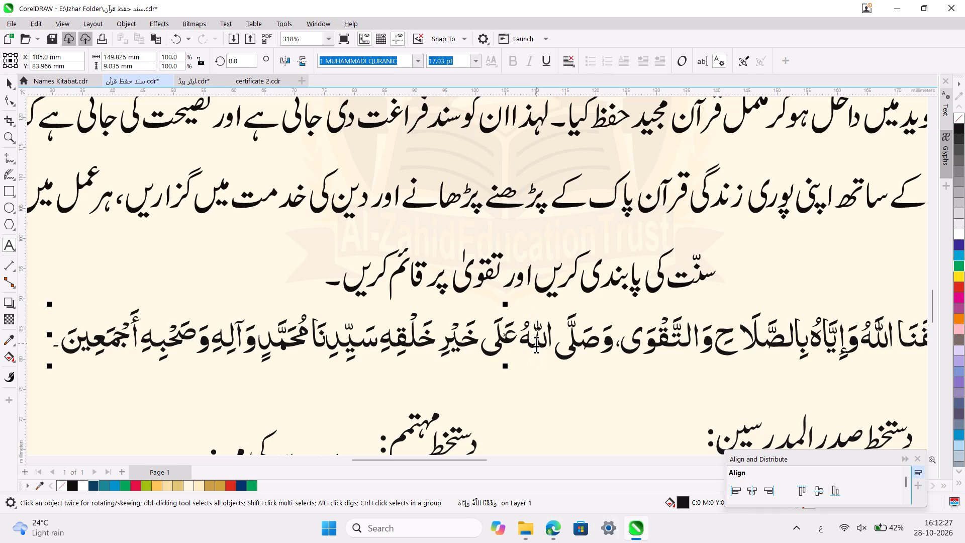
pyautogui.hotkey('ctrl', 'space')
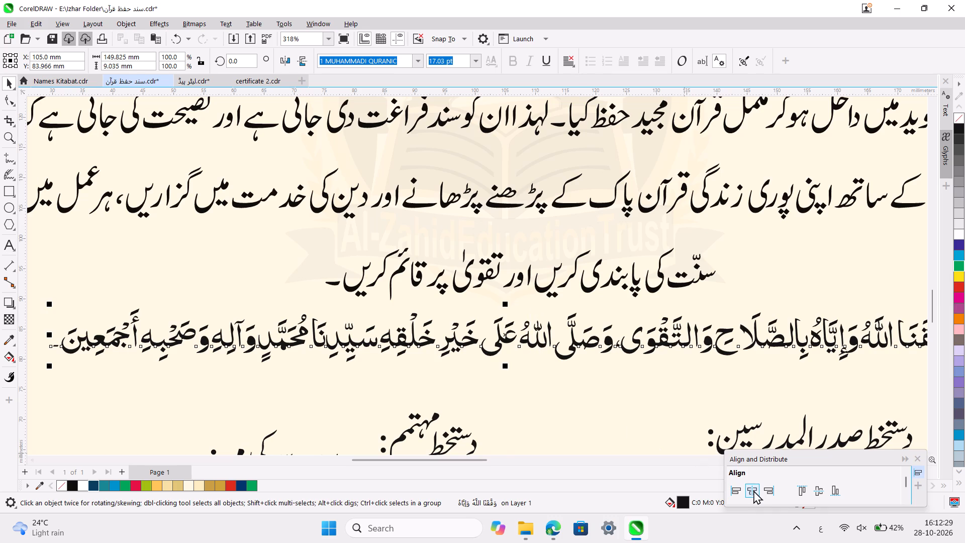
# Align the edited prayer line to the certificate's horizontal centre and deselect it.
pyautogui.click(753, 490)
pyautogui.keyDown('ctrl'); pyautogui.scroll(-5, 573, 352); pyautogui.keyUp('ctrl')
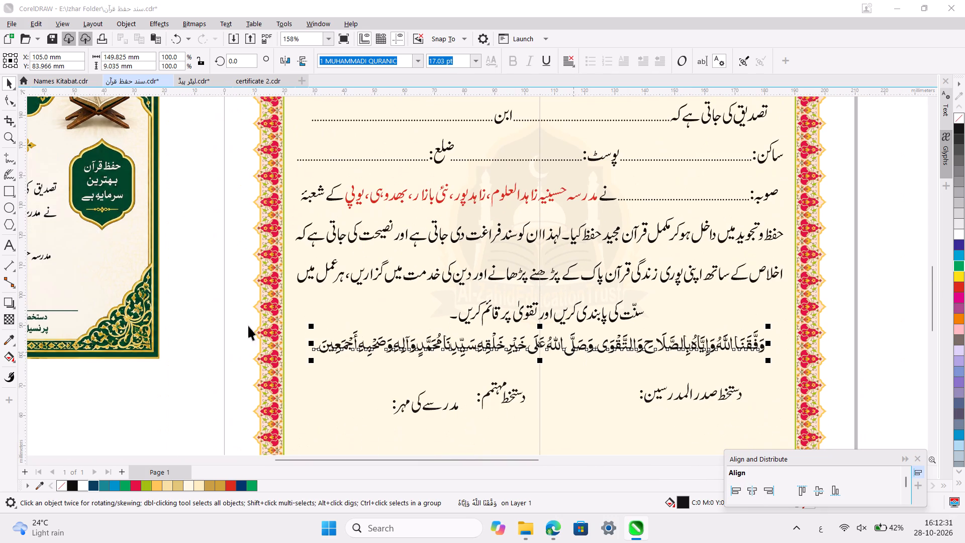
pyautogui.click(209, 334)
pyautogui.keyDown('ctrl'); pyautogui.scroll(3, 589, 347); pyautogui.keyUp('ctrl')
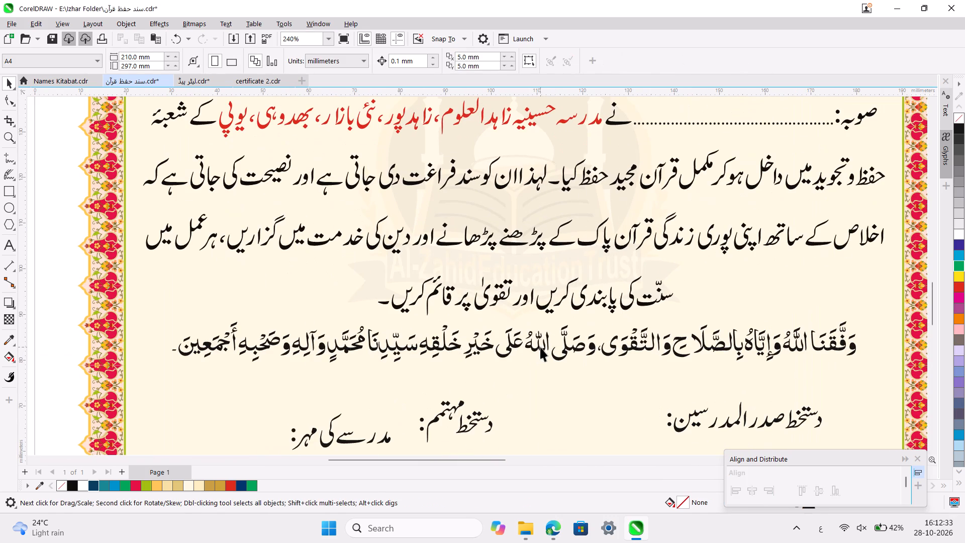
# Delete the remaining mark above the lam of "الله" after "وصلی", undoing a wrong deletion, and recentre the prayer line horizontally.
pyautogui.click(543, 347)
pyautogui.moveTo(543, 347); pyautogui.dragTo(481, 357)
pyautogui.keyDown('ctrl'); pyautogui.scroll(4, 481, 357); pyautogui.keyUp('ctrl')
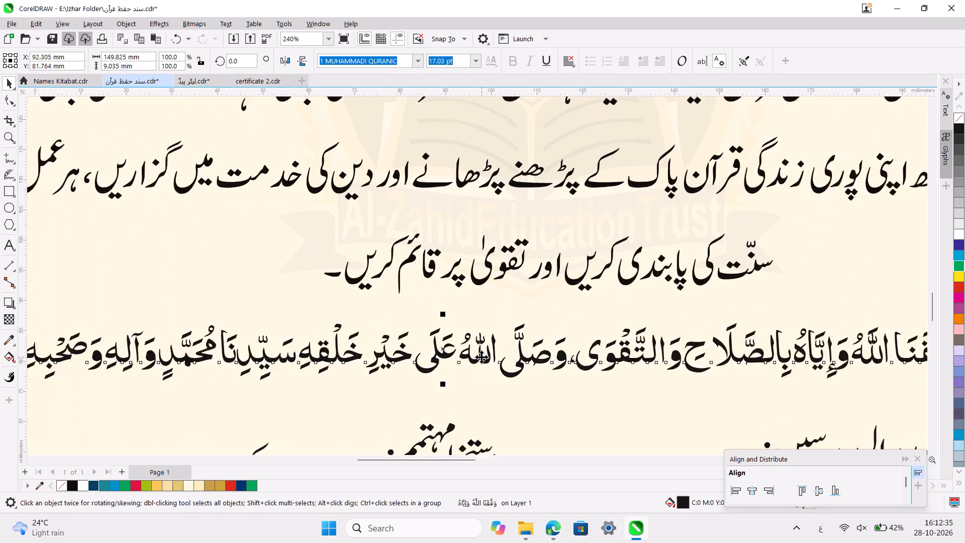
pyautogui.keyDown('ctrl'); pyautogui.scroll(6, 481, 357); pyautogui.keyUp('ctrl')
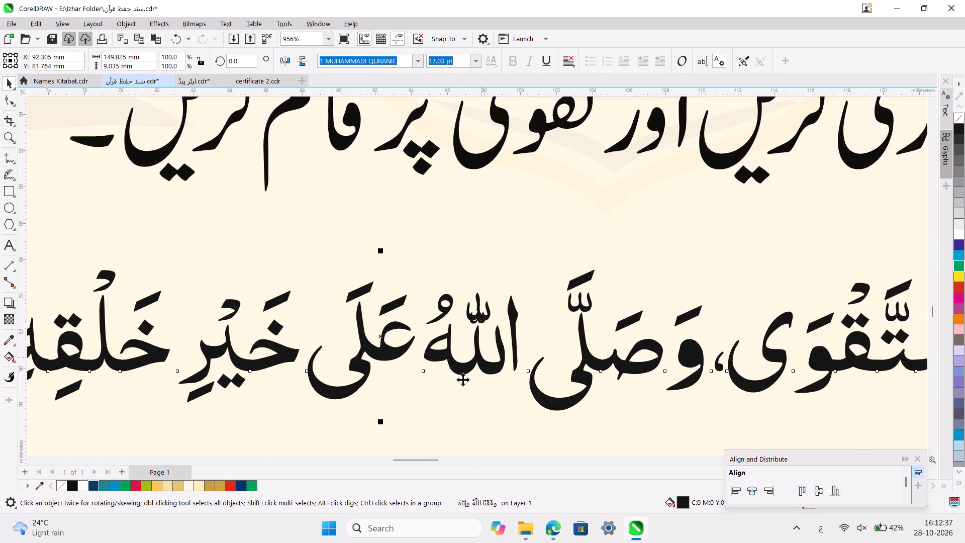
pyautogui.doubleClick(466, 368)
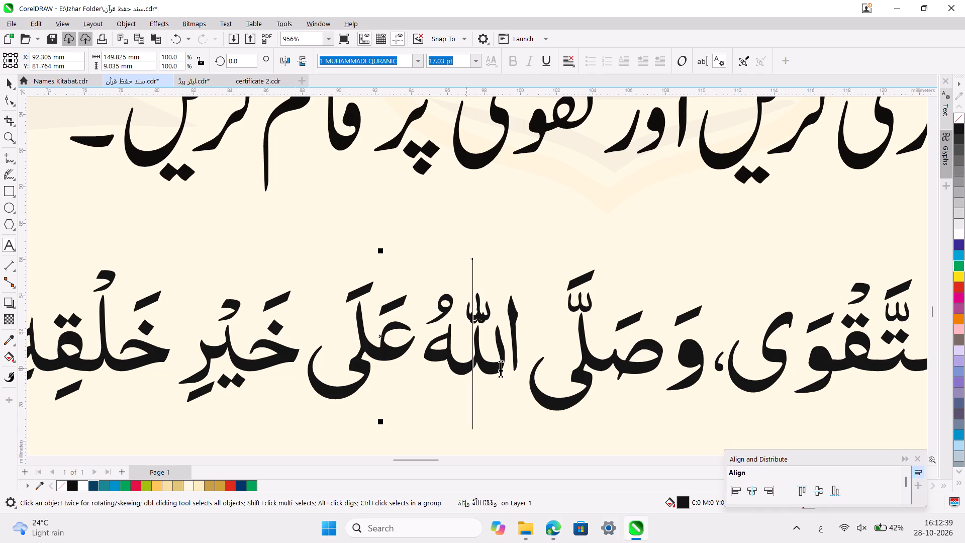
pyautogui.press('BackSpace')
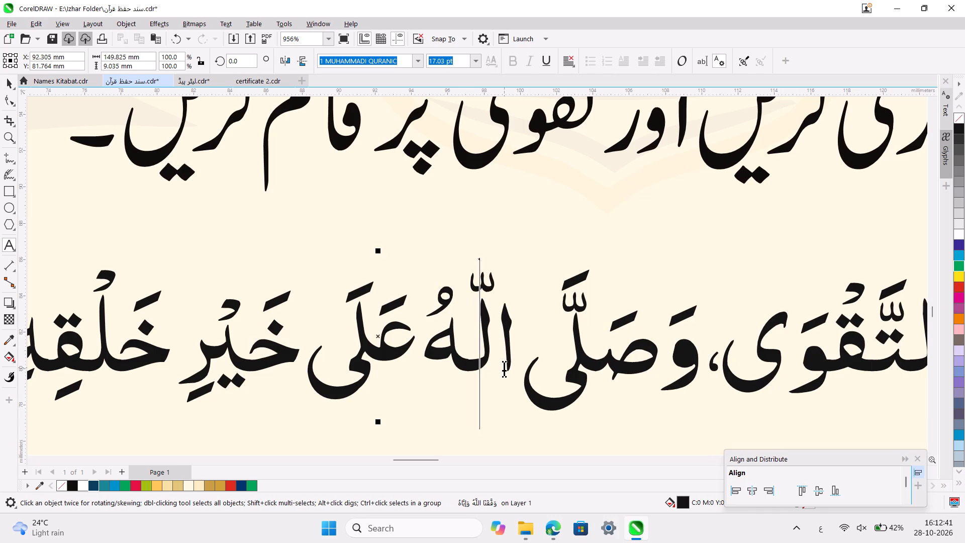
pyautogui.hotkey('ctrl', 'z')
pyautogui.press('Right')
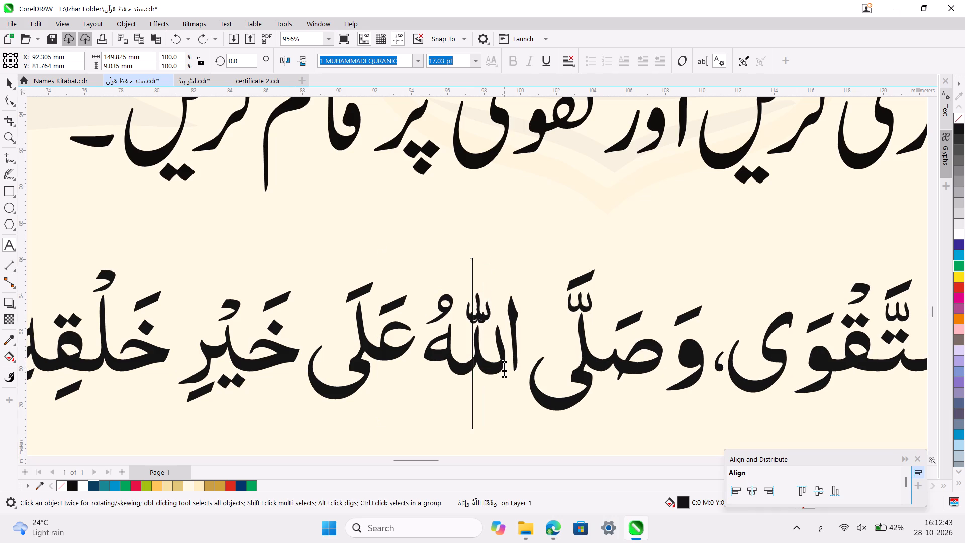
pyautogui.press('Right')
pyautogui.press('BackSpace')
pyautogui.hotkey('ctrl', 'space')
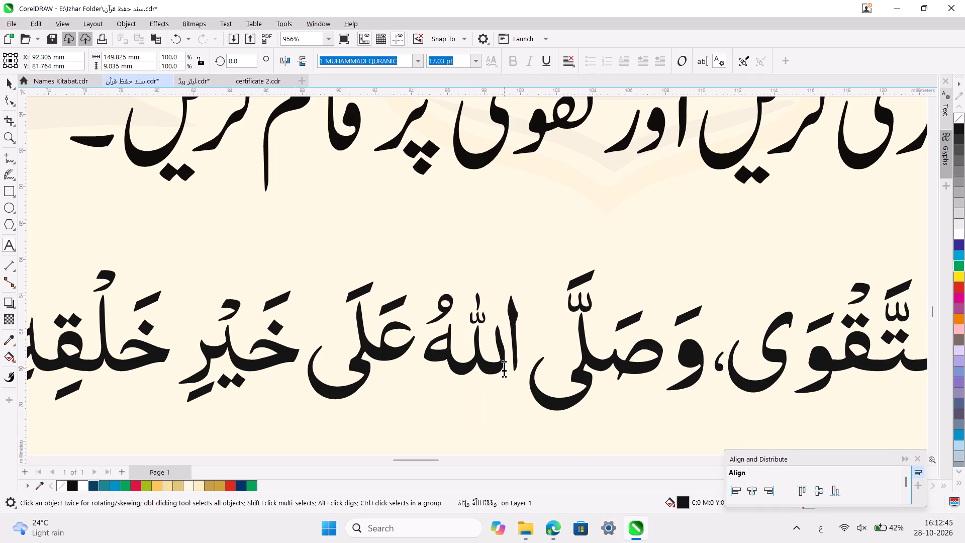
pyautogui.click(756, 488)
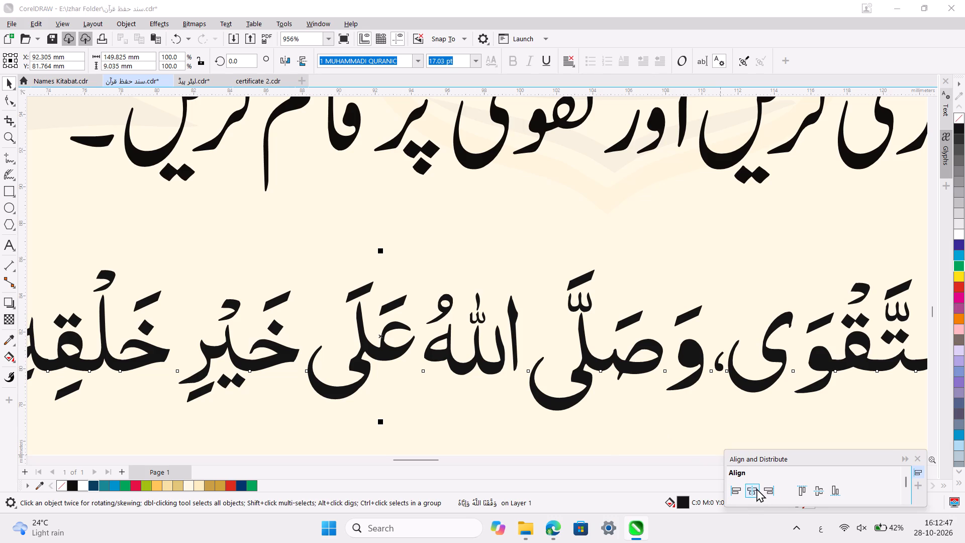
# Copy the corrected word "الله" and paste it over the first "الله", after "وفقنا", in the prayer line.
pyautogui.keyDown('ctrl'); pyautogui.scroll(-6, 615, 346); pyautogui.keyUp('ctrl')
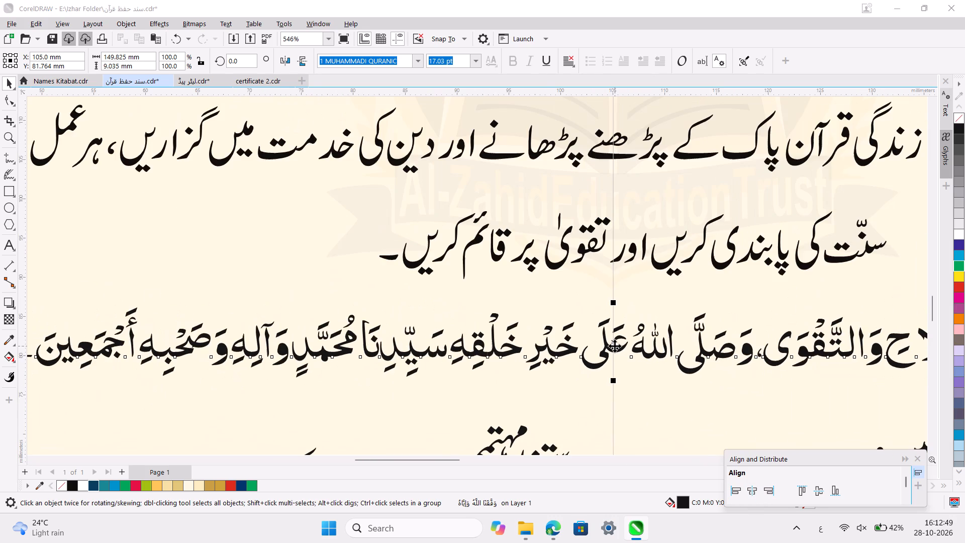
pyautogui.keyDown('ctrl'); pyautogui.scroll(-4, 615, 346); pyautogui.keyUp('ctrl')
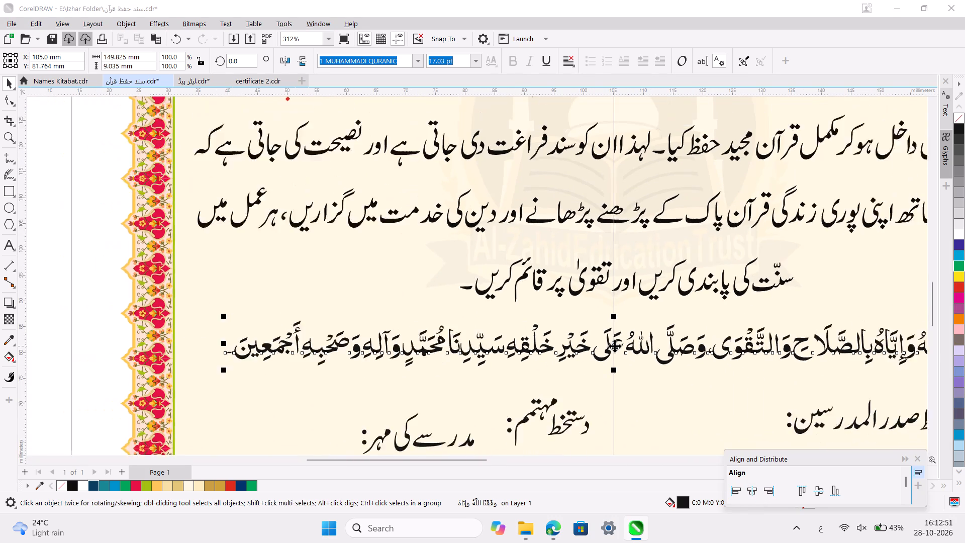
pyautogui.keyDown('ctrl'); pyautogui.scroll(-1, 615, 346); pyautogui.keyUp('ctrl')
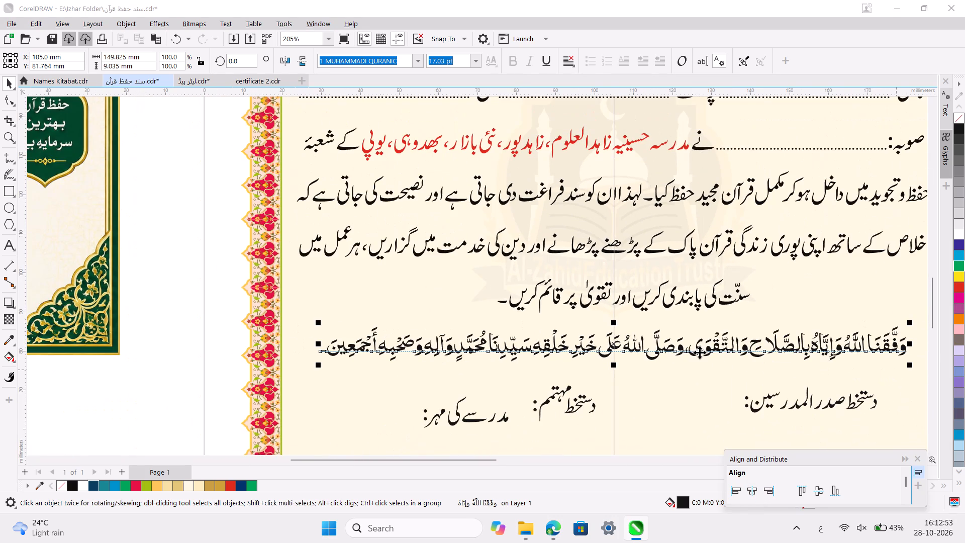
pyautogui.doubleClick(633, 346)
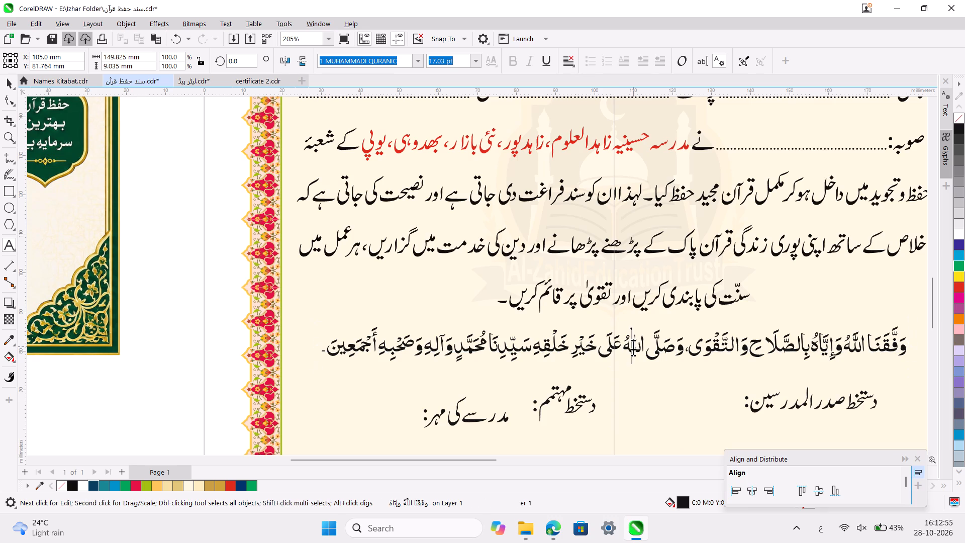
pyautogui.doubleClick(633, 346)
pyautogui.hotkey('ctrl', 'c')
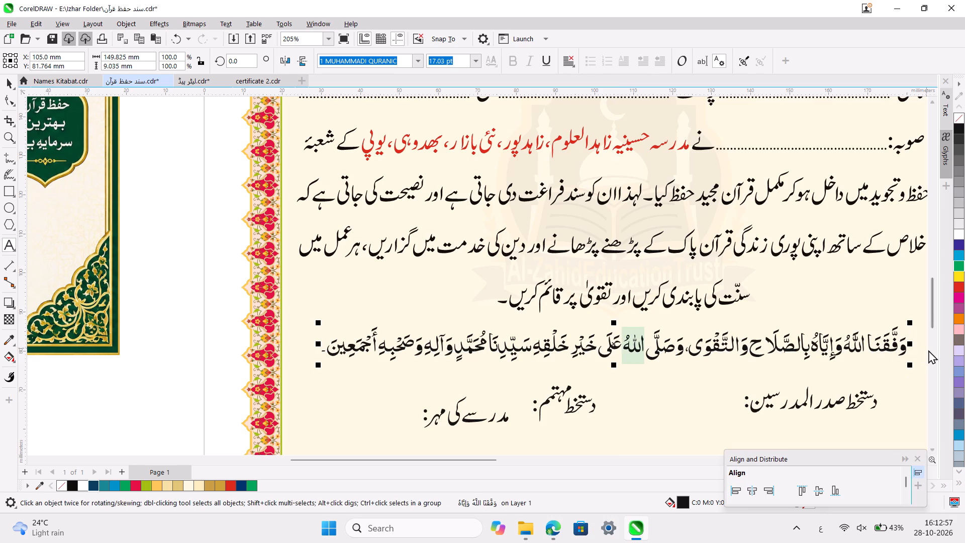
pyautogui.click(848, 347)
pyautogui.doubleClick(848, 347)
pyautogui.doubleClick(848, 347)
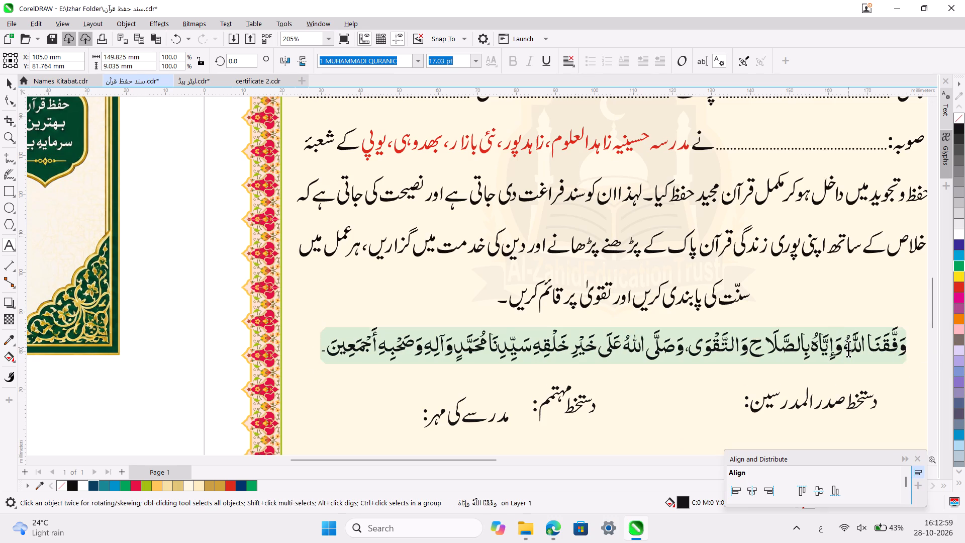
pyautogui.hotkey('ctrl', 'v')
pyautogui.hotkey('ctrl', 'space')
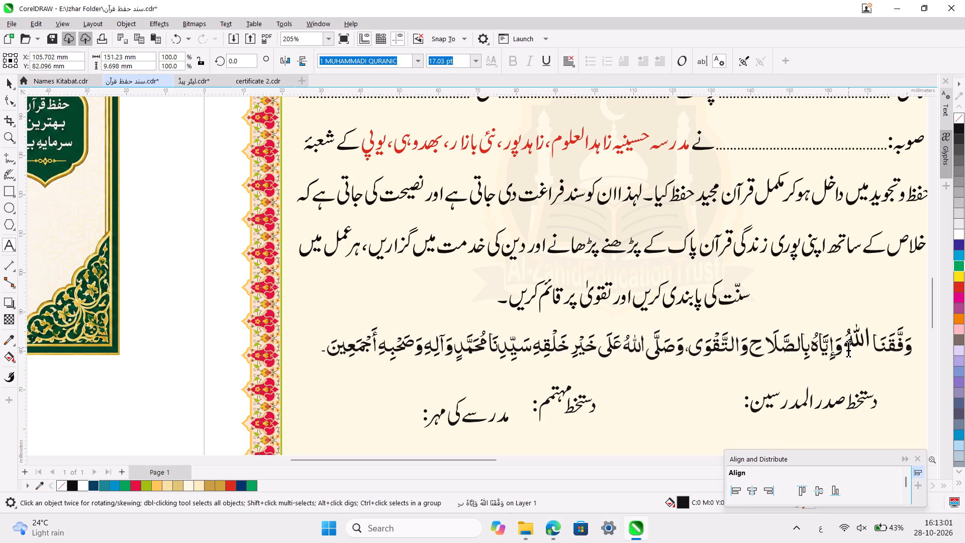
# Set the whole prayer line to the 1 MUHAMMADI QURANIC font at 18 pt.
pyautogui.click(421, 61)
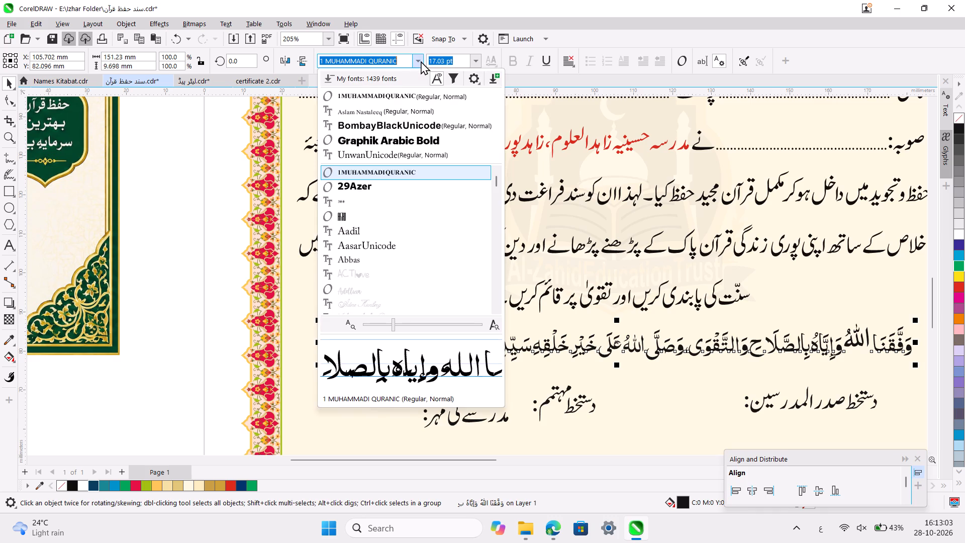
pyautogui.click(423, 95)
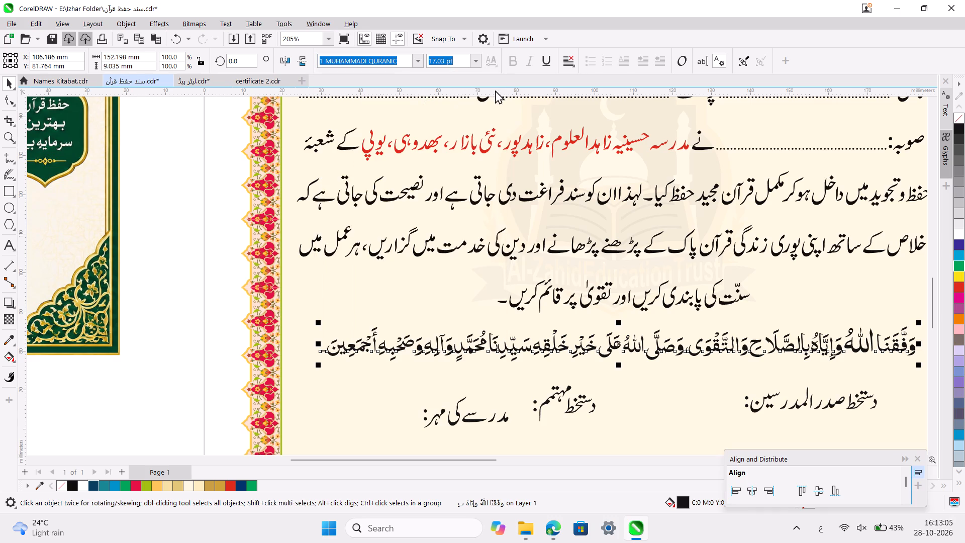
pyautogui.click(477, 59)
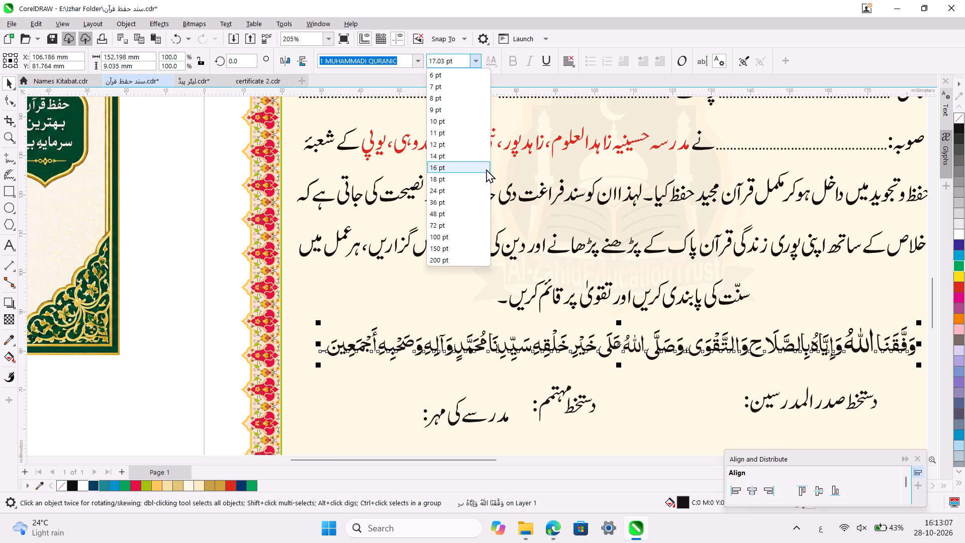
pyautogui.click(462, 181)
# Align the enlarged prayer line to the certificate's horizontal centre and deselect it.
pyautogui.keyDown('ctrl'); pyautogui.scroll(-1, 644, 309); pyautogui.keyUp('ctrl')
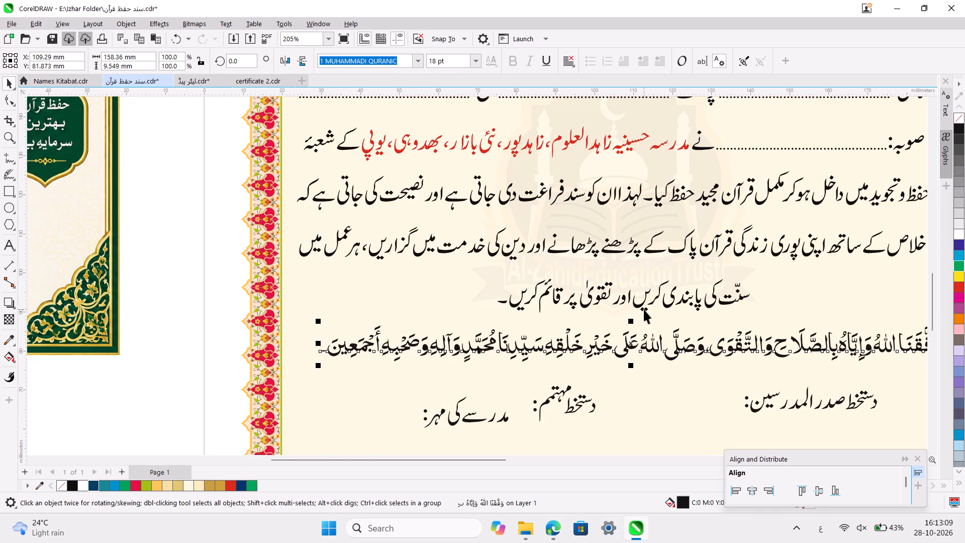
pyautogui.keyDown('ctrl'); pyautogui.scroll(-2, 644, 309); pyautogui.keyUp('ctrl')
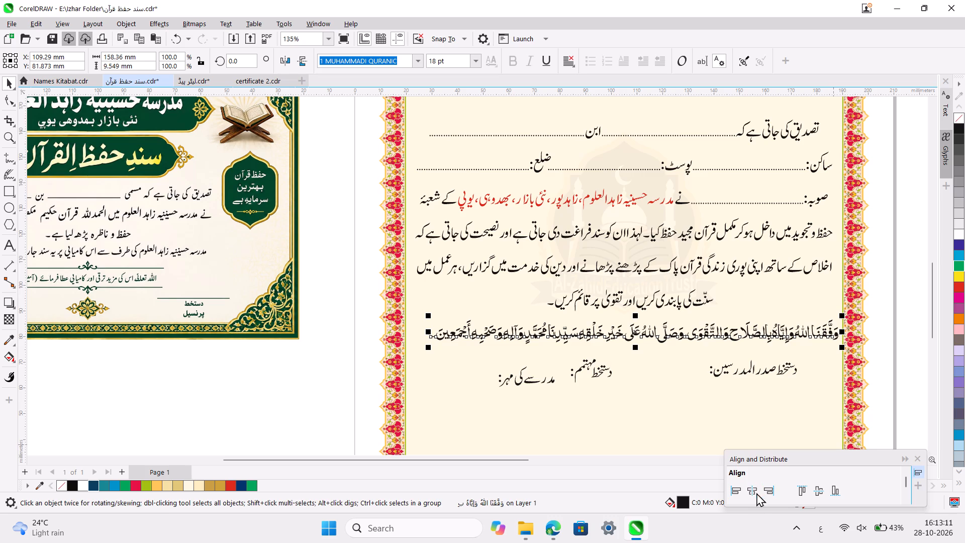
pyautogui.click(751, 490)
pyautogui.click(311, 418)
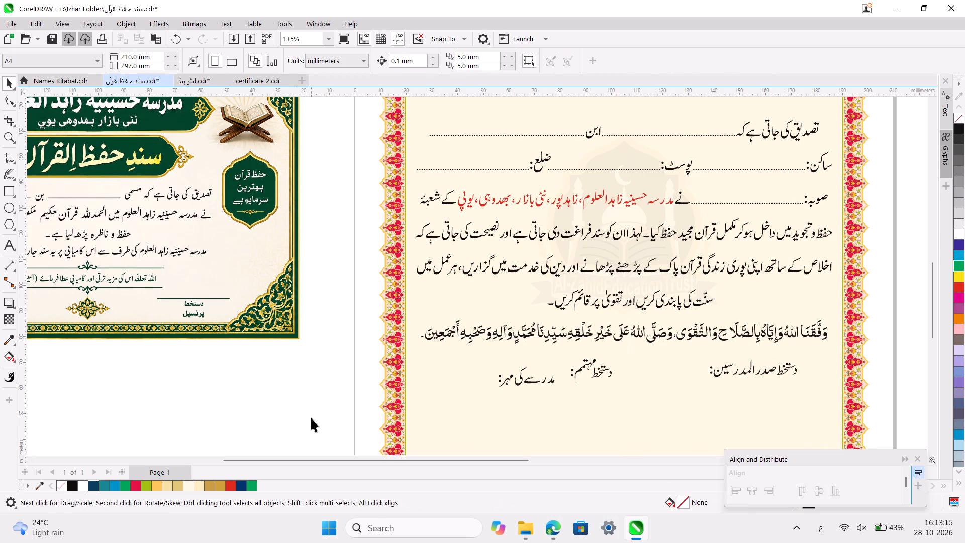
pyautogui.scroll(1, 311, 418)
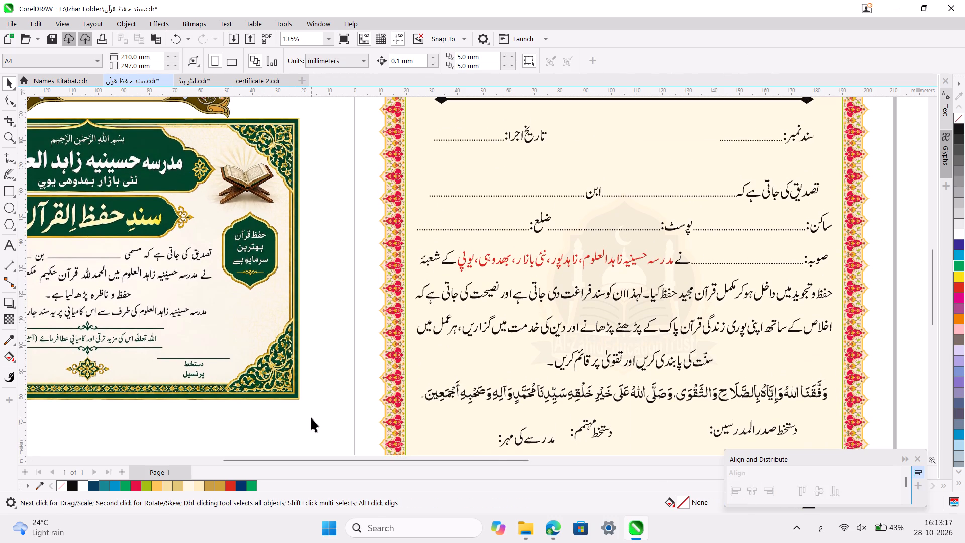
pyautogui.keyDown('ctrl'); pyautogui.scroll(-3, 311, 418); pyautogui.keyUp('ctrl')
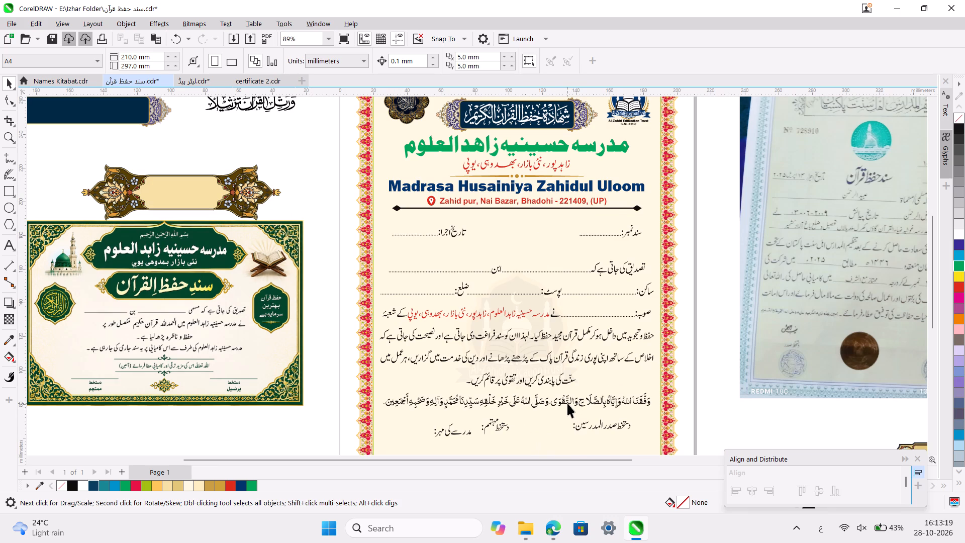
pyautogui.click(567, 403)
pyautogui.click(754, 487)
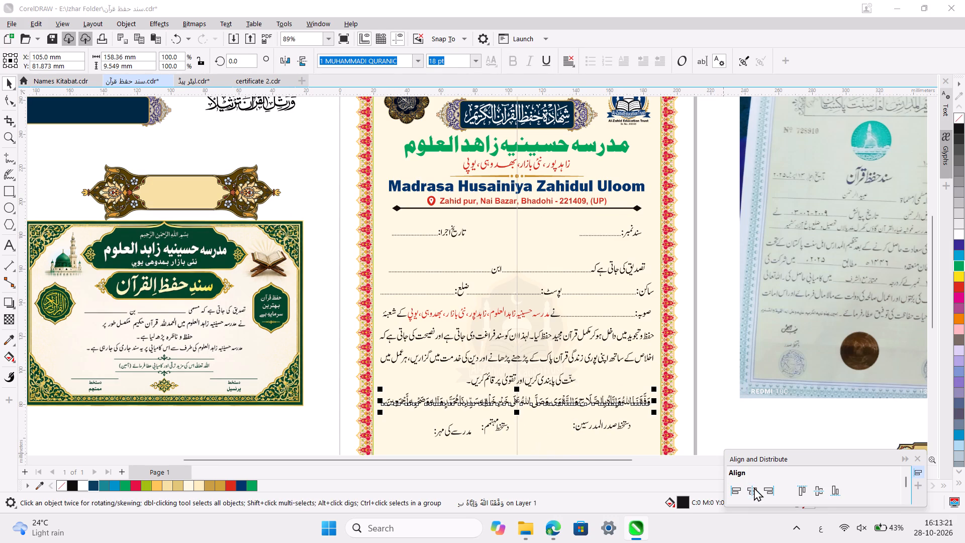
pyautogui.click(301, 415)
# Tighten the line spacing of the Urdu body paragraph slightly with the Shape tool, keeping its first line in place.
pyautogui.scroll(-2, 301, 415)
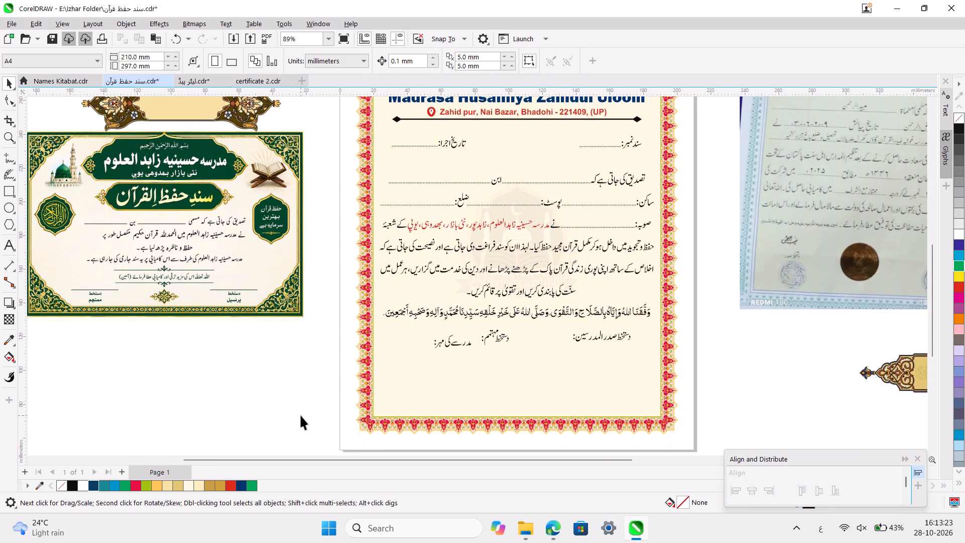
pyautogui.keyDown('ctrl'); pyautogui.scroll(2, 525, 354); pyautogui.keyUp('ctrl')
pyautogui.scroll(1, 525, 354)
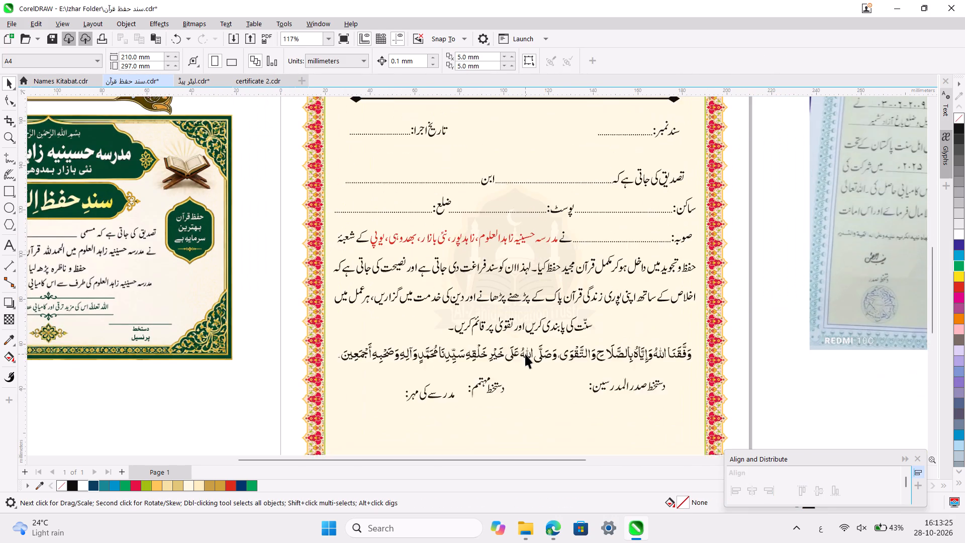
pyautogui.scroll(2, 525, 354)
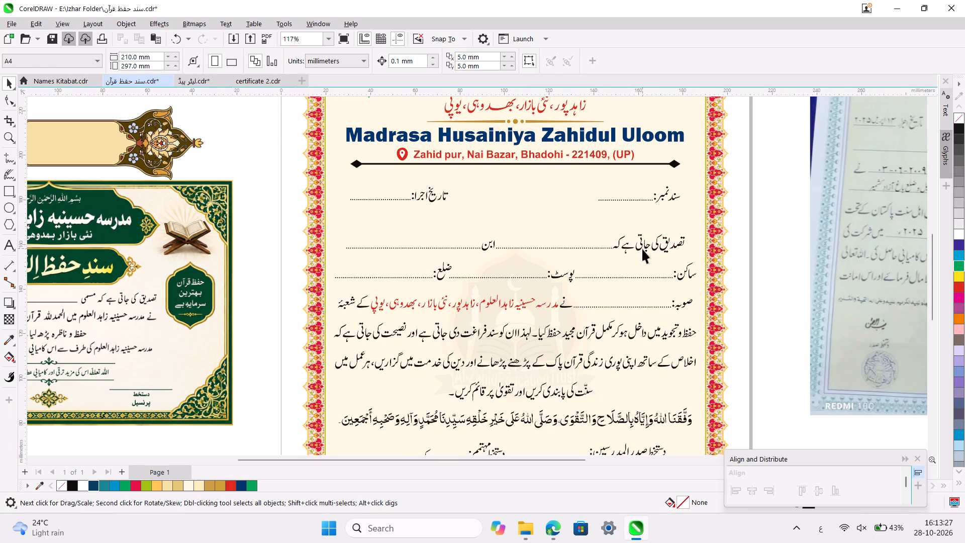
pyautogui.click(642, 249)
pyautogui.scroll(-1, 642, 249)
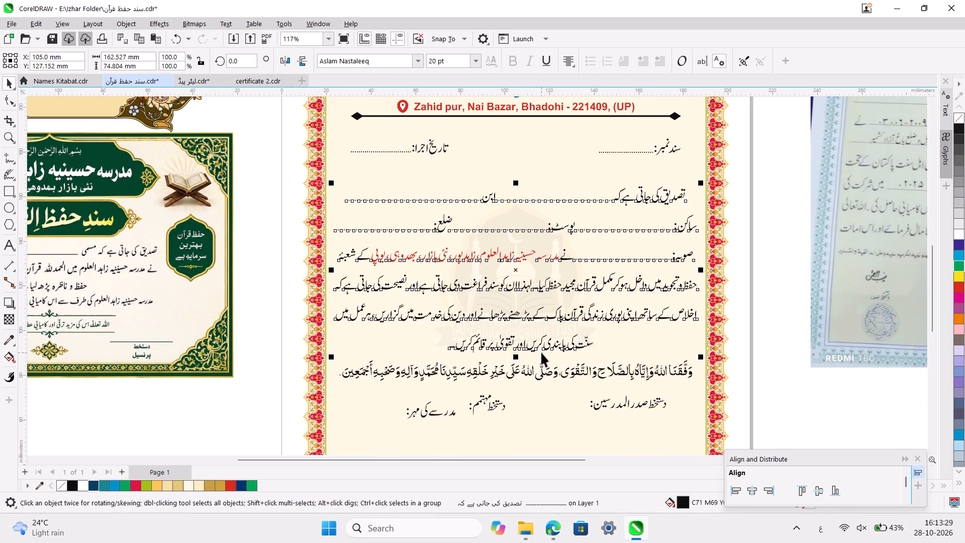
pyautogui.click(13, 103)
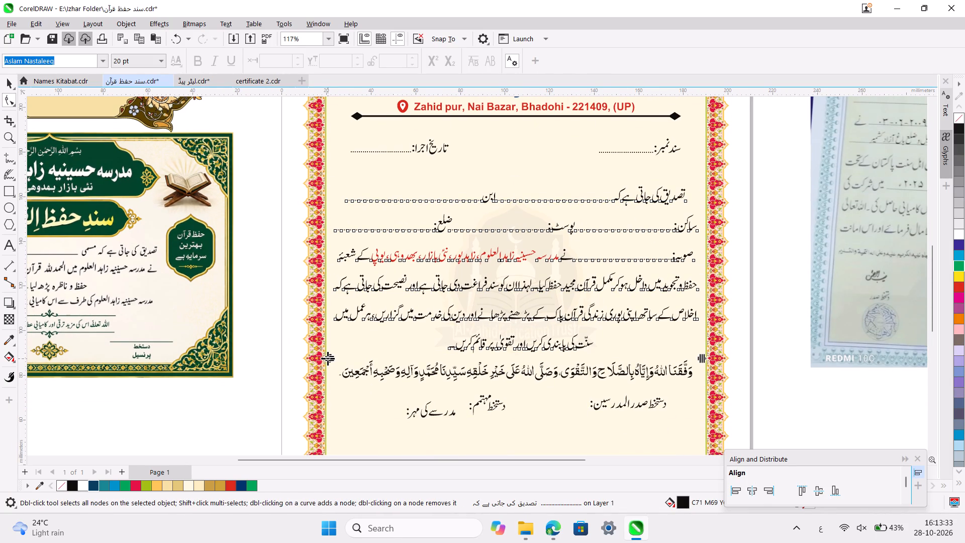
pyautogui.moveTo(328, 358); pyautogui.dragTo(328, 343)
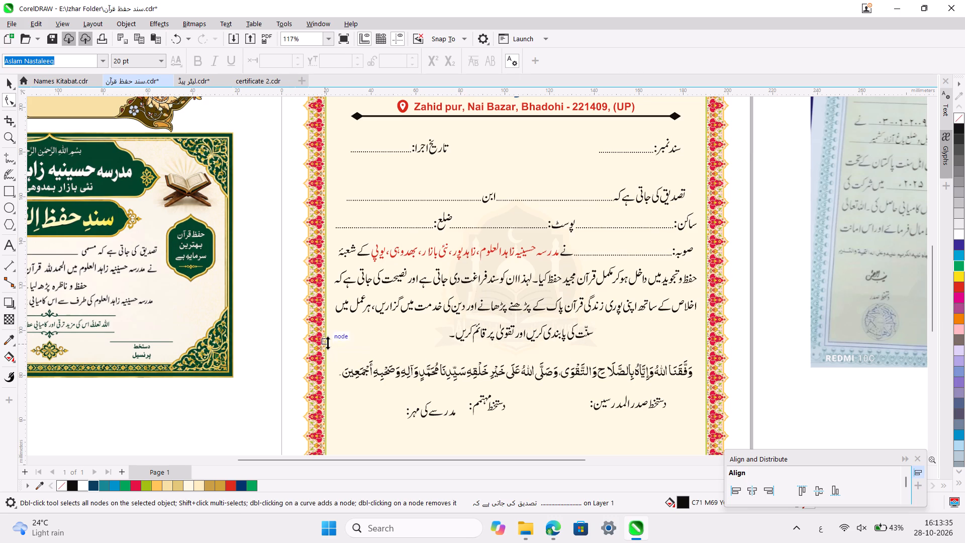
pyautogui.moveTo(328, 343); pyautogui.dragTo(327, 345)
pyautogui.keyDown('ctrl'); pyautogui.scroll(1, 327, 345); pyautogui.keyUp('ctrl')
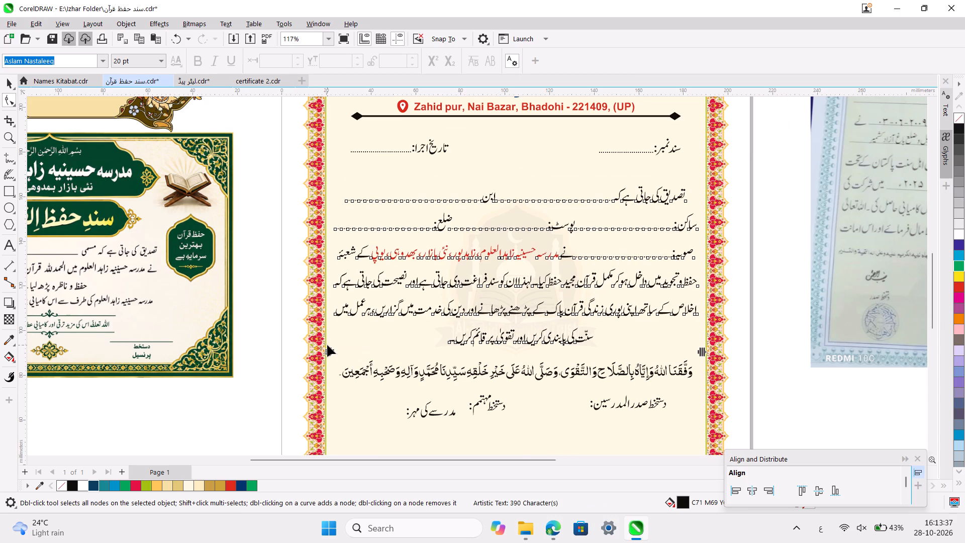
pyautogui.keyDown('ctrl'); pyautogui.scroll(2, 327, 345); pyautogui.keyUp('ctrl')
pyautogui.moveTo(331, 350); pyautogui.dragTo(331, 342)
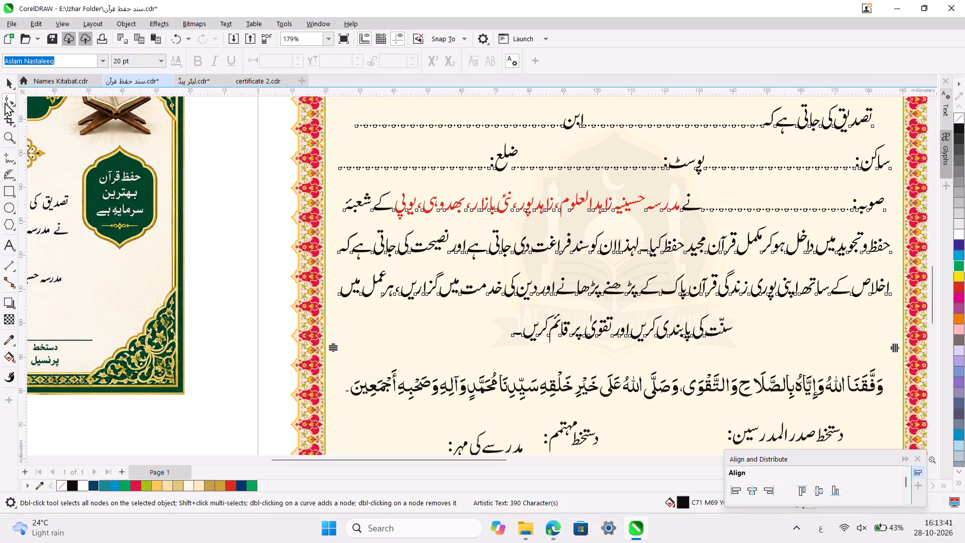
pyautogui.click(7, 88)
# Move the prayer line up to sit just below the body paragraph, at about Y 88 mm, and recentre it horizontally.
pyautogui.keyDown('ctrl'); pyautogui.scroll(-3, 252, 252); pyautogui.keyUp('ctrl')
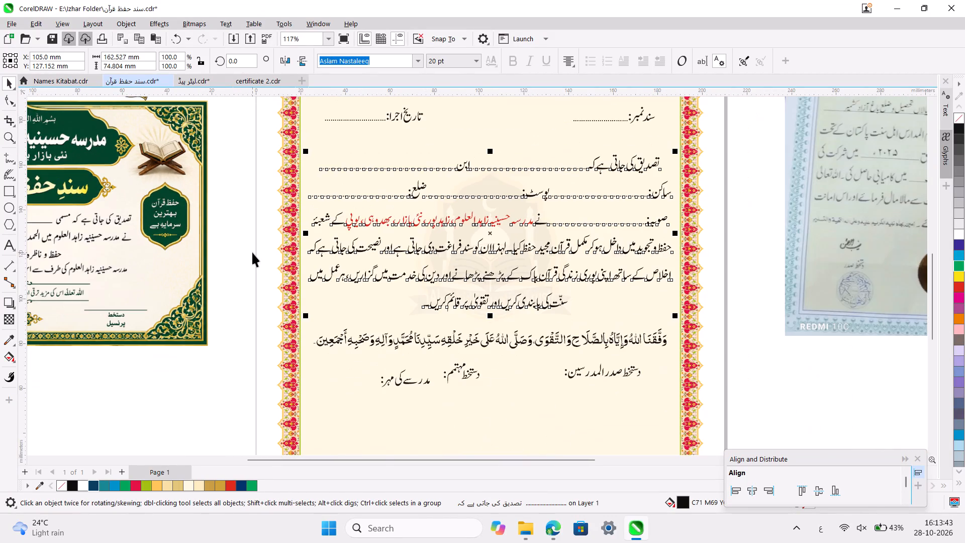
pyautogui.keyDown('ctrl'); pyautogui.scroll(-2, 252, 252); pyautogui.keyUp('ctrl')
pyautogui.click(451, 320)
pyautogui.moveTo(451, 320); pyautogui.dragTo(451, 311)
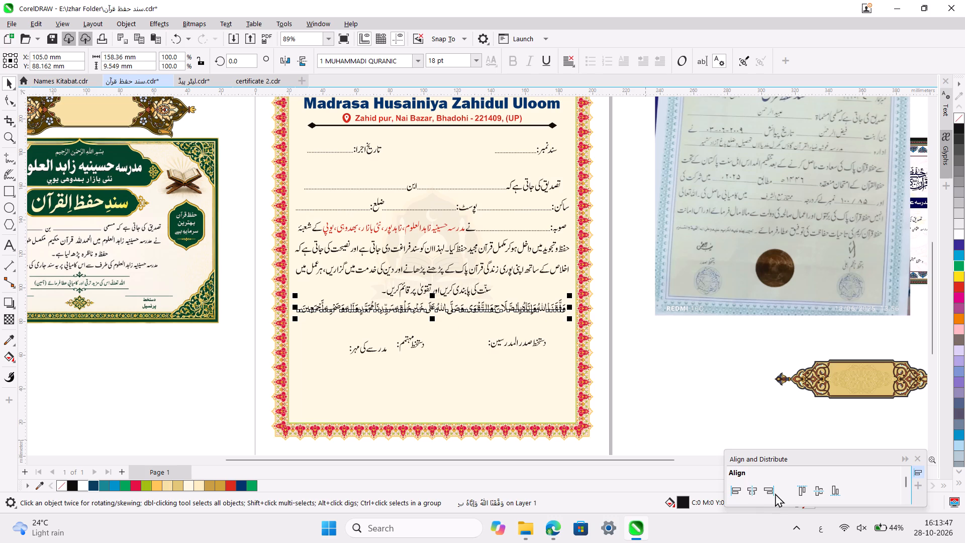
pyautogui.click(755, 491)
pyautogui.click(695, 382)
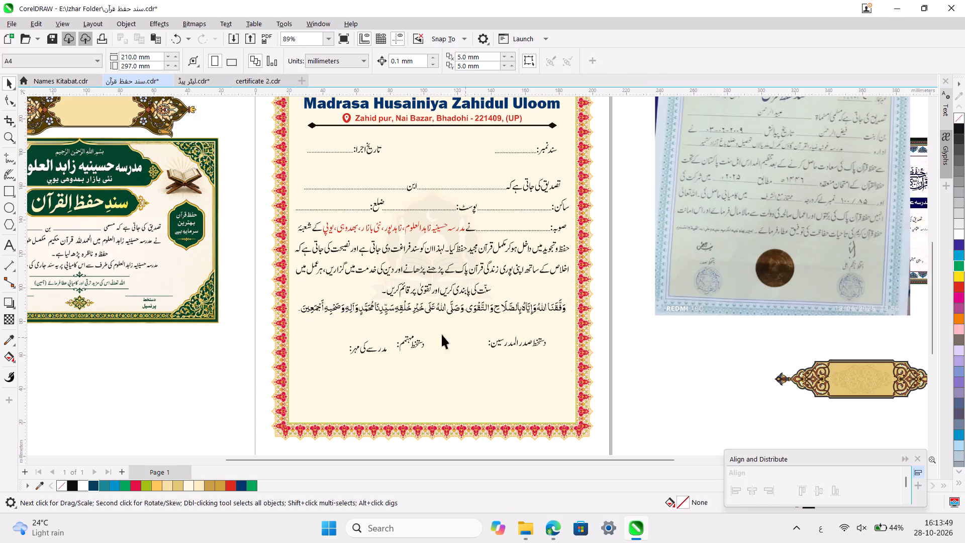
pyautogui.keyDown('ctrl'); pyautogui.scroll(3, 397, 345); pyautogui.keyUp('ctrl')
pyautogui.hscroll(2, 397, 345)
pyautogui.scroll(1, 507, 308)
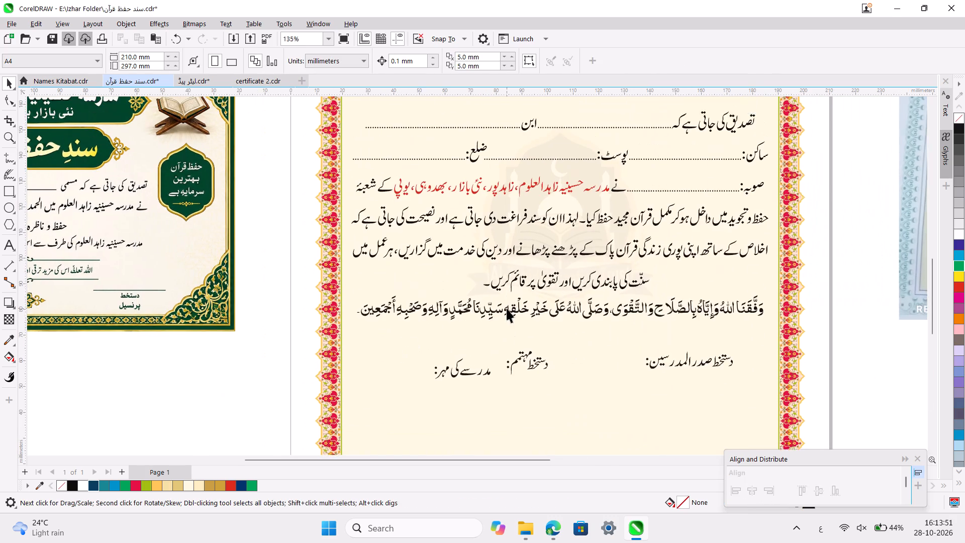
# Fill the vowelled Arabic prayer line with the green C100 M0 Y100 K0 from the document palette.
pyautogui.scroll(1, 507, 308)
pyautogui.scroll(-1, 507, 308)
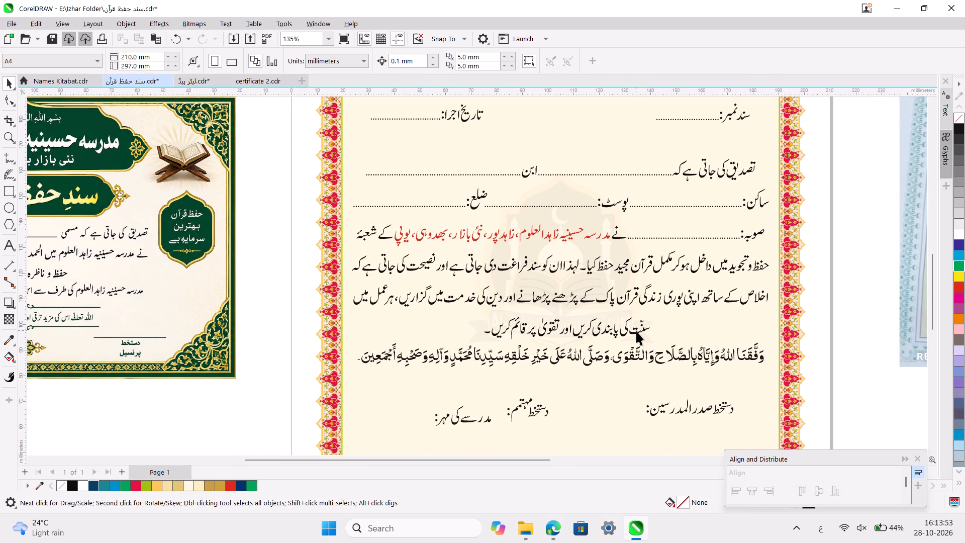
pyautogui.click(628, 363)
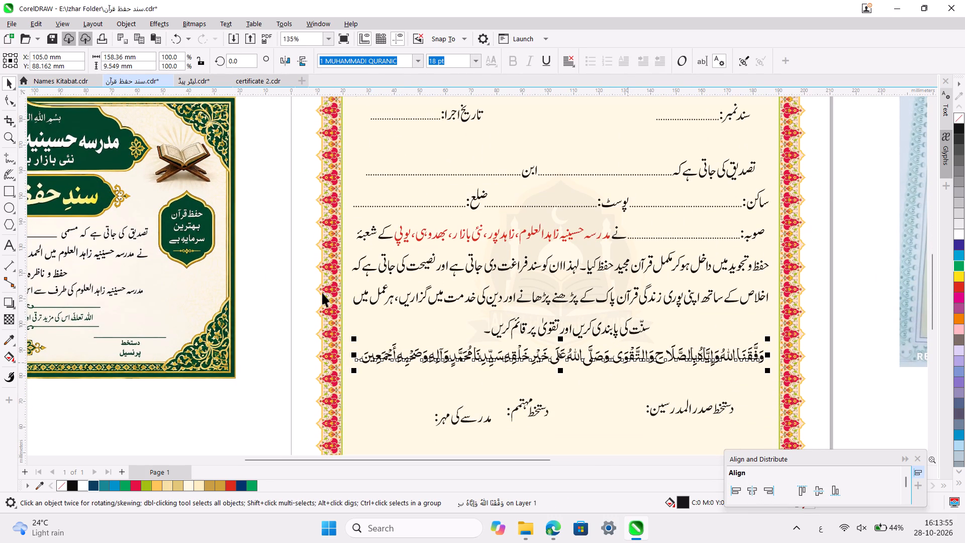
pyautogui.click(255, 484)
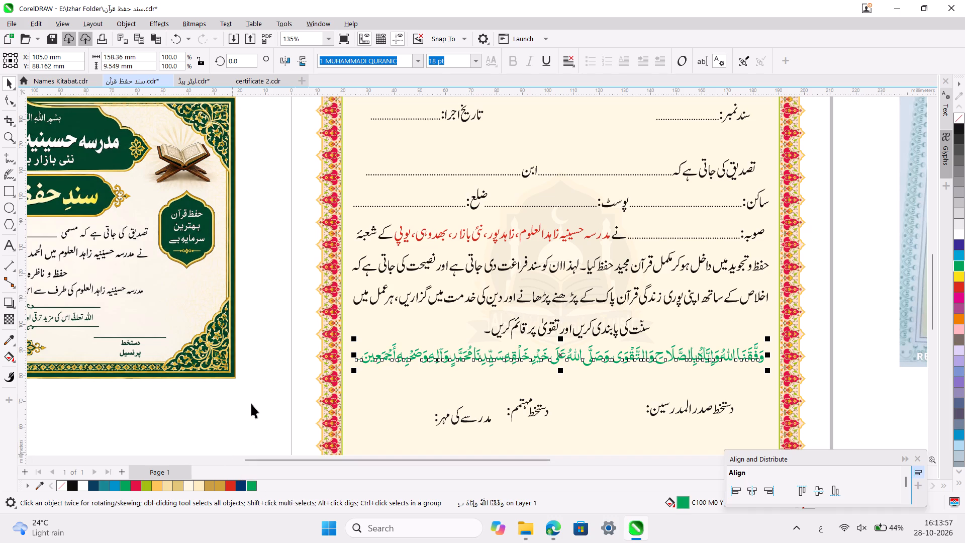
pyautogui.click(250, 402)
# Change the prayer line's uniform fill to the dark green #1E5329 (C83 M13 Y100 K64).
pyautogui.keyDown('ctrl'); pyautogui.scroll(-4, 250, 402); pyautogui.keyUp('ctrl')
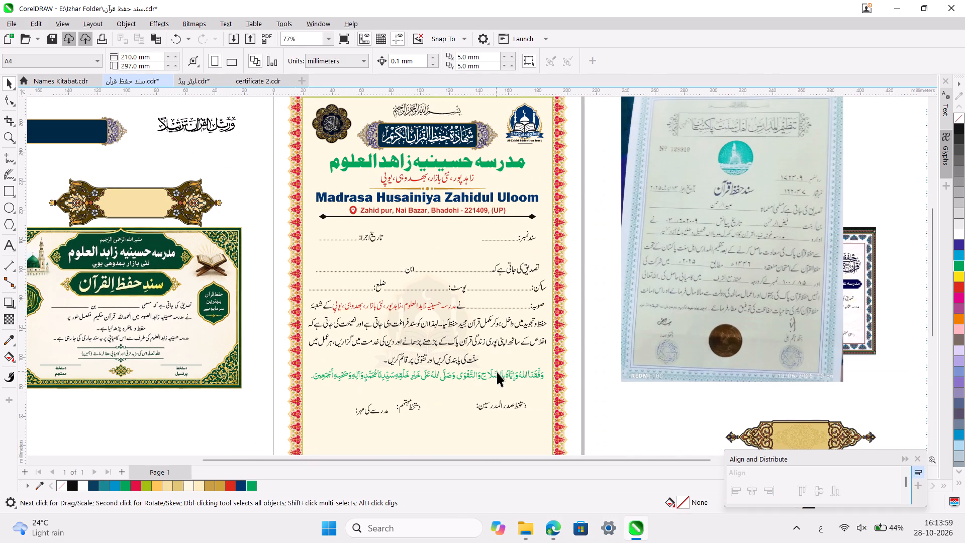
pyautogui.click(504, 376)
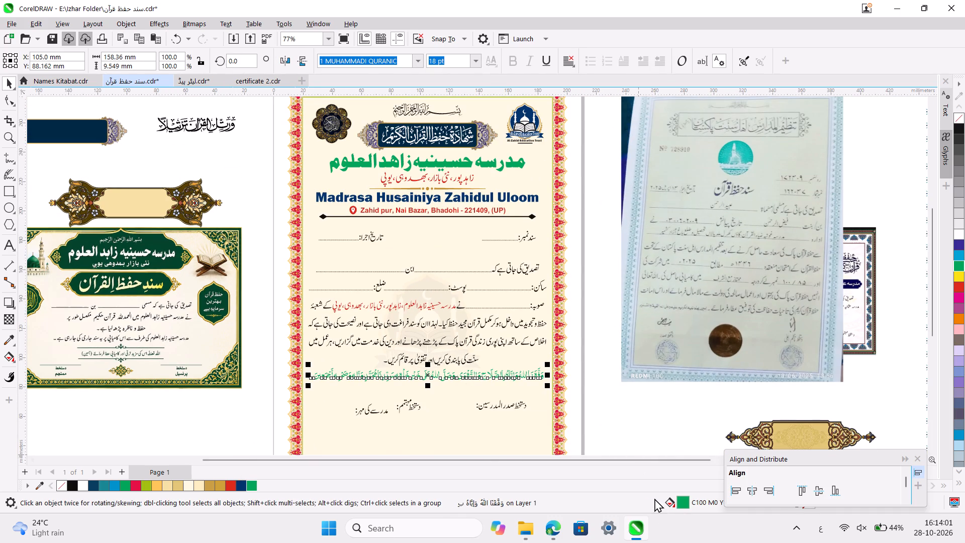
pyautogui.doubleClick(689, 500)
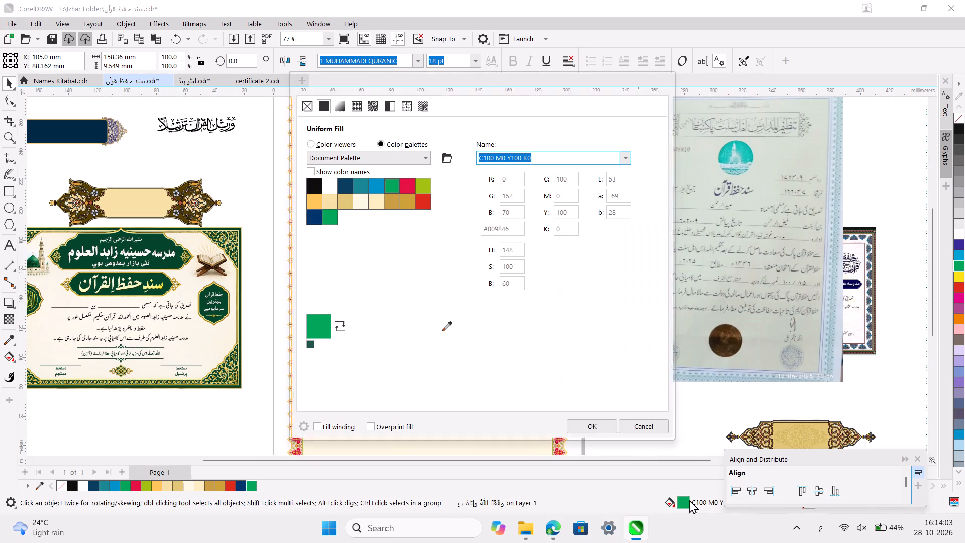
pyautogui.click(332, 149)
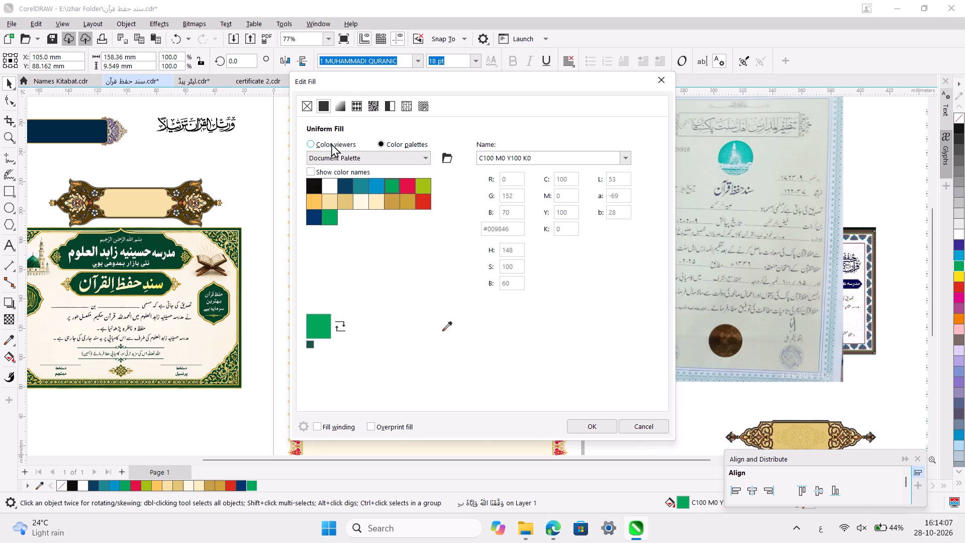
pyautogui.click(331, 143)
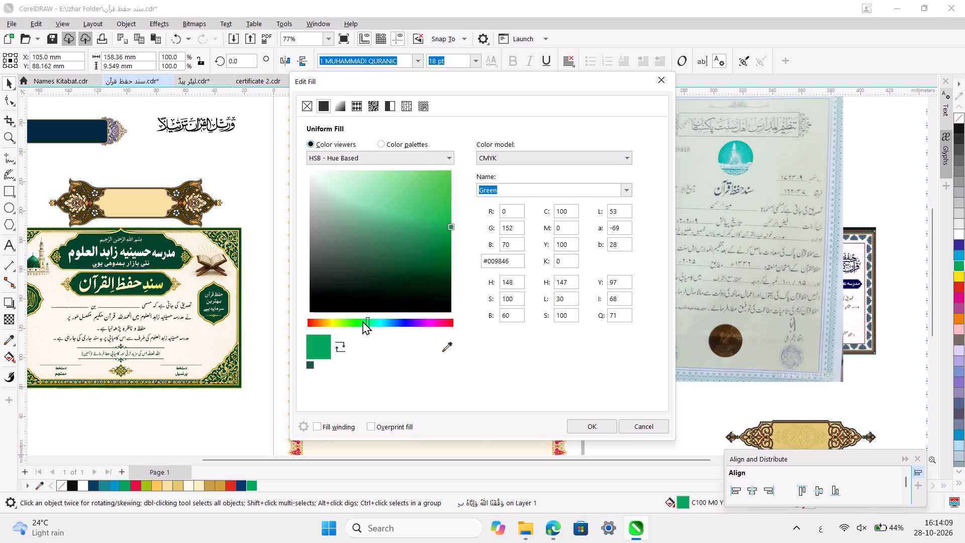
pyautogui.click(362, 321)
pyautogui.click(444, 256)
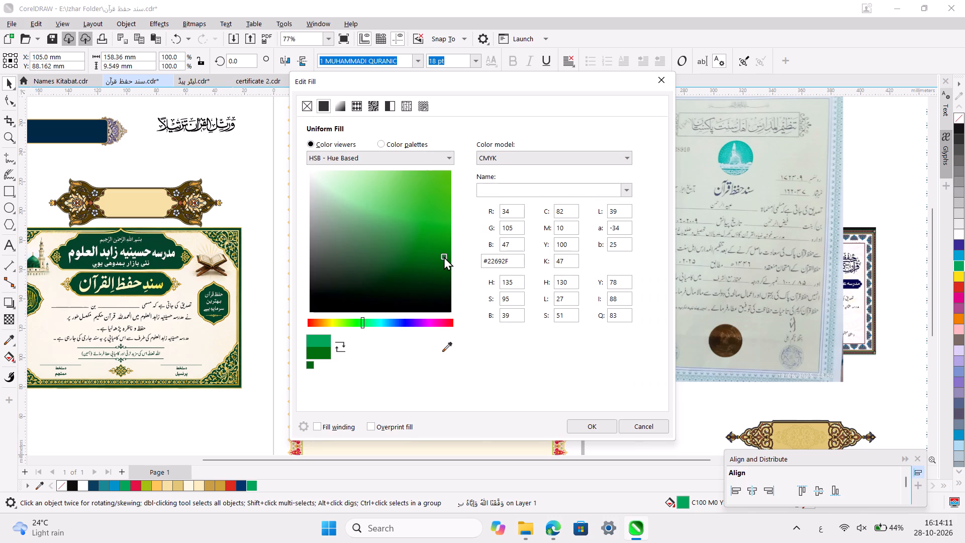
pyautogui.click(446, 269)
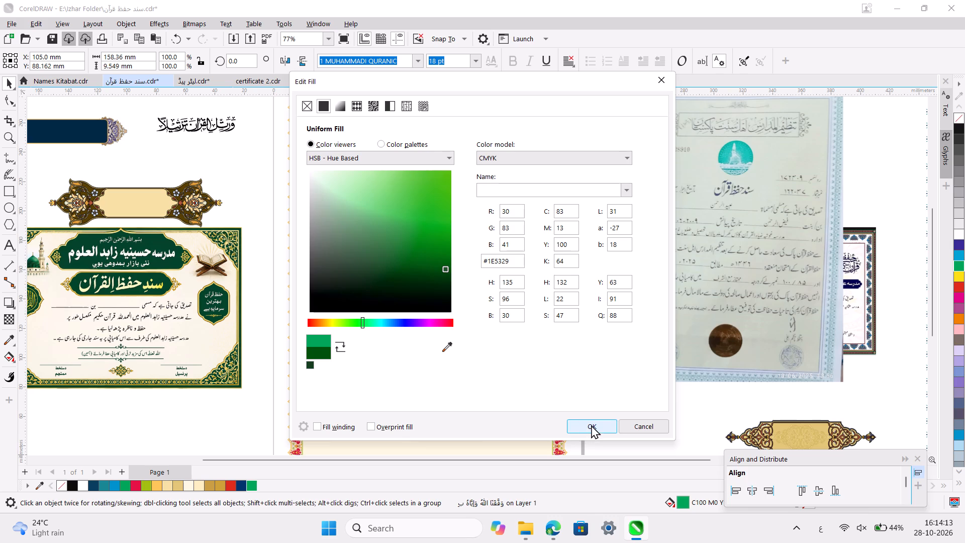
pyautogui.click(593, 423)
pyautogui.click(610, 418)
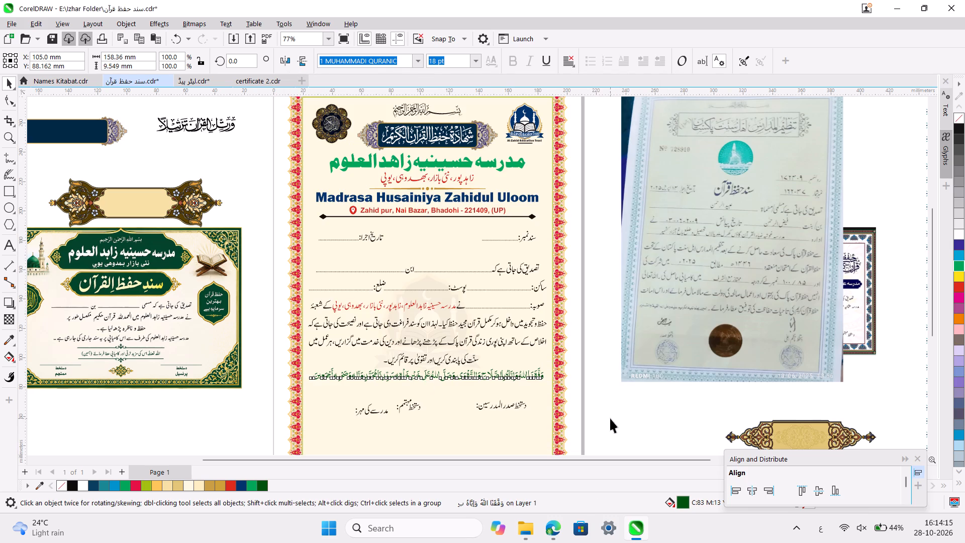
# Apply the same dark green to the large Urdu madrasa name in the certificate header.
pyautogui.keyDown('ctrl'); pyautogui.scroll(3, 504, 397); pyautogui.keyUp('ctrl')
pyautogui.hscroll(1, 504, 397)
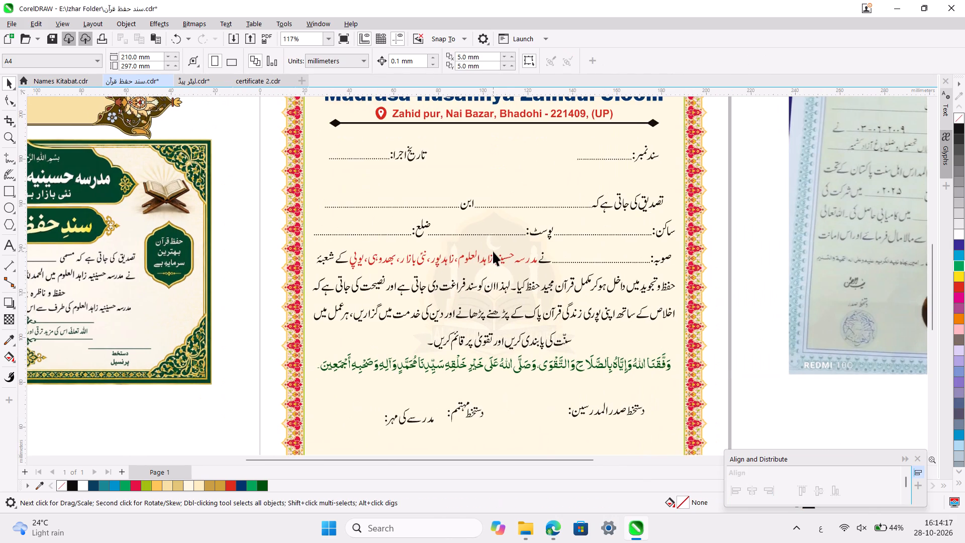
pyautogui.scroll(2, 493, 251)
pyautogui.click(526, 166)
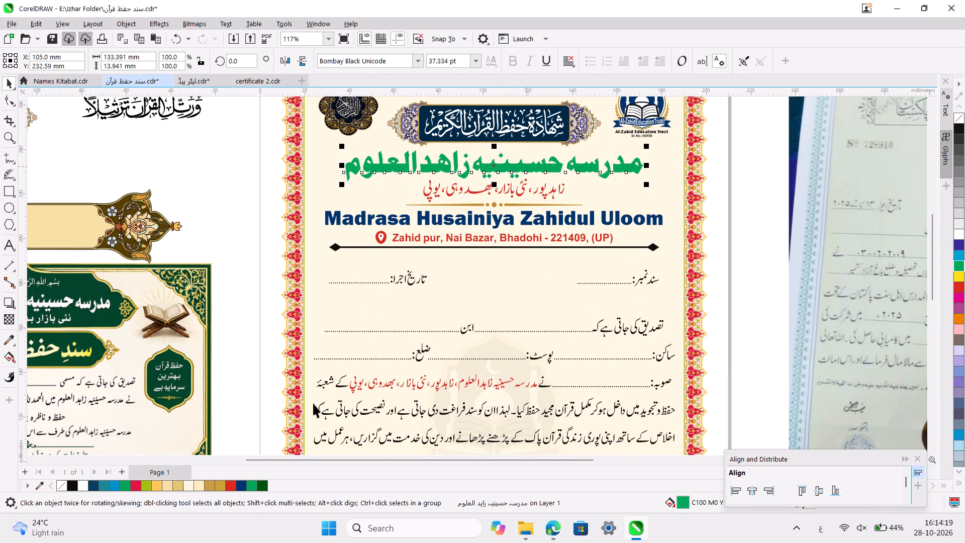
pyautogui.click(265, 484)
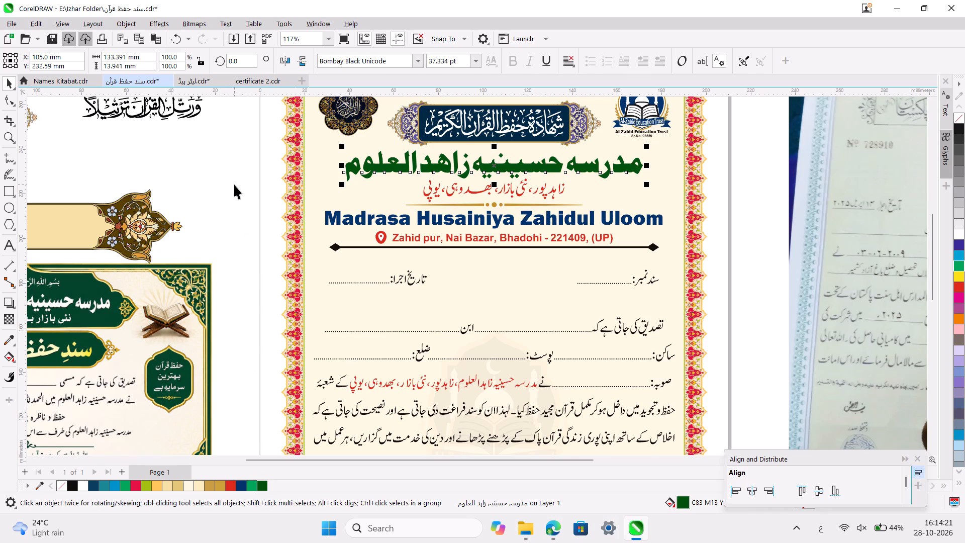
pyautogui.click(234, 185)
# Examine the recoloured certificate from header to bottom border, checking the prayer line and the signature area.
pyautogui.keyDown('ctrl'); pyautogui.scroll(-3, 344, 280); pyautogui.keyUp('ctrl')
pyautogui.scroll(-1, 344, 280)
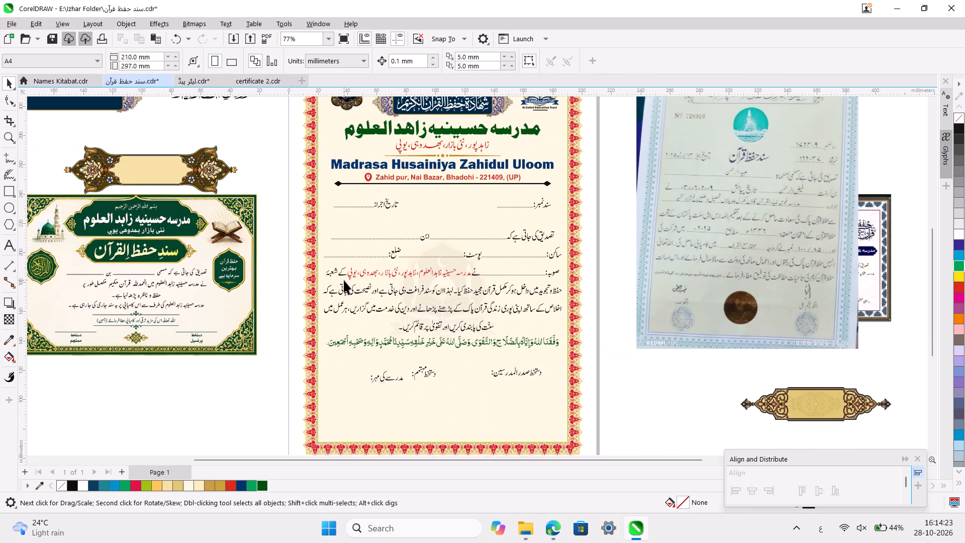
pyautogui.scroll(-1, 344, 280)
pyautogui.click(628, 326)
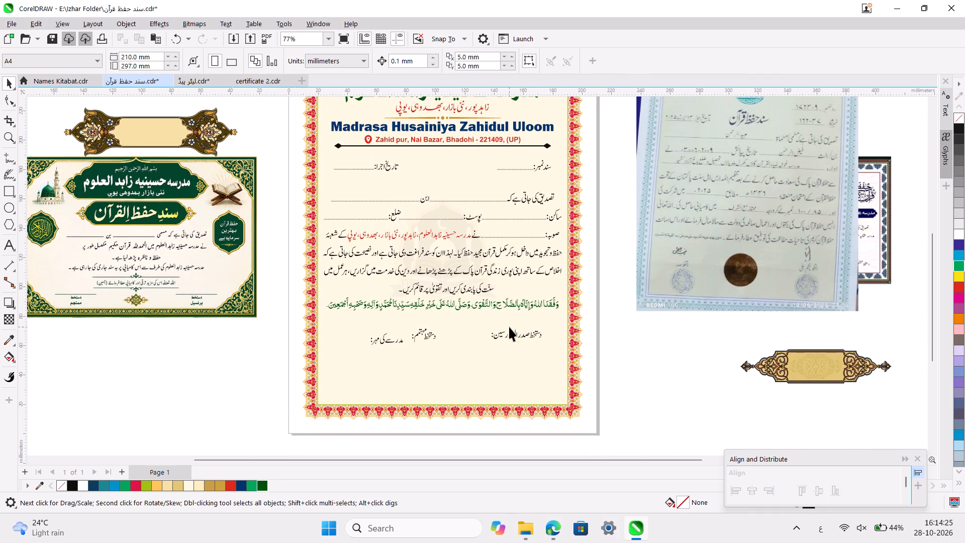
pyautogui.keyDown('ctrl'); pyautogui.scroll(5, 509, 327); pyautogui.keyUp('ctrl')
pyautogui.hscroll(1, 509, 327)
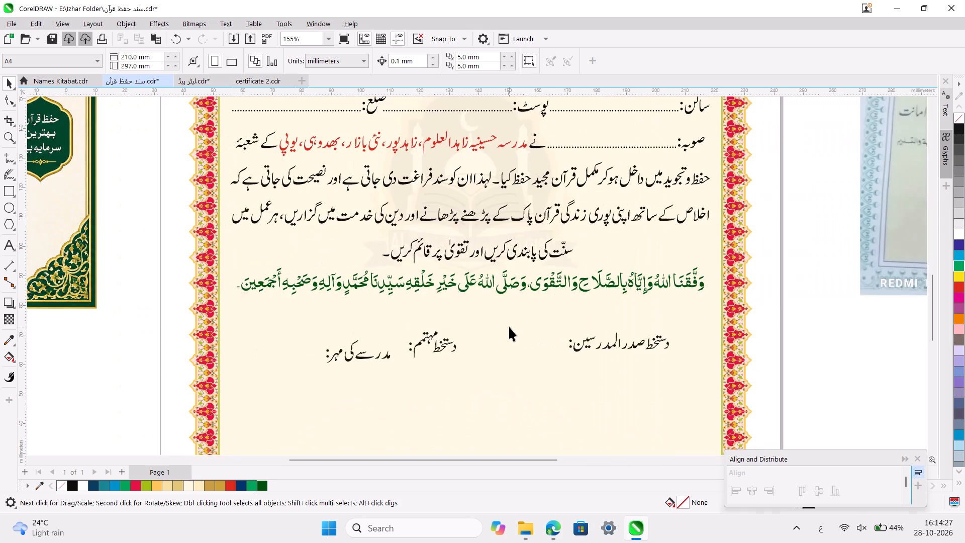
pyautogui.hscroll(1, 509, 327)
pyautogui.scroll(1, 509, 327)
pyautogui.keyDown('ctrl'); pyautogui.scroll(-5, 509, 327); pyautogui.keyUp('ctrl')
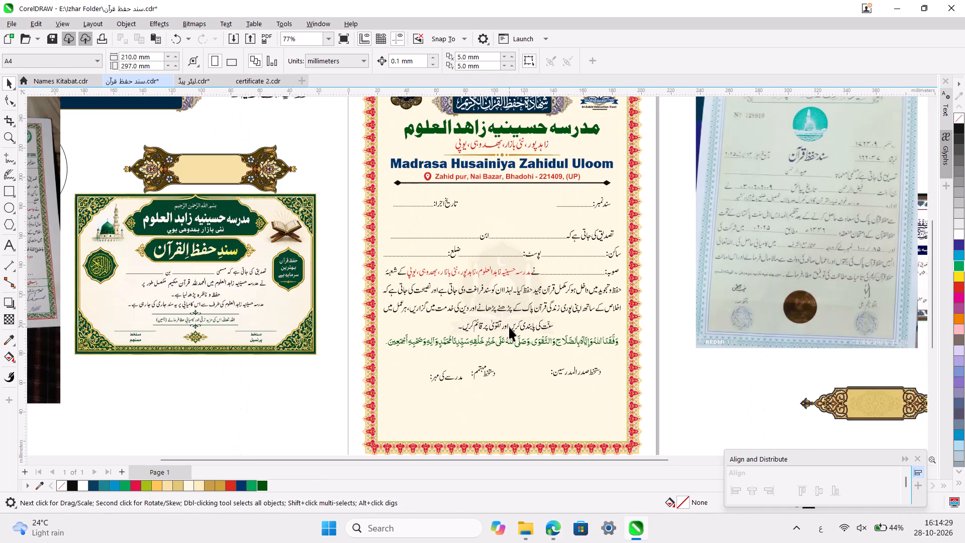
pyautogui.scroll(1, 509, 327)
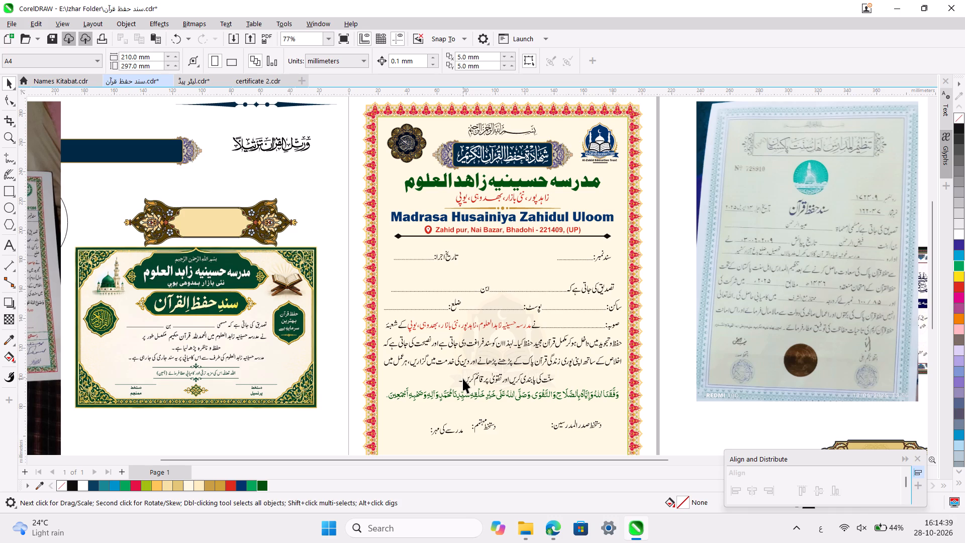
# Nudge the prayer line down to about Y 87.5 mm, recentre it horizontally on the page, and deselect it.
pyautogui.scroll(-1, 463, 379)
pyautogui.keyDown('ctrl'); pyautogui.scroll(5, 515, 338); pyautogui.keyUp('ctrl')
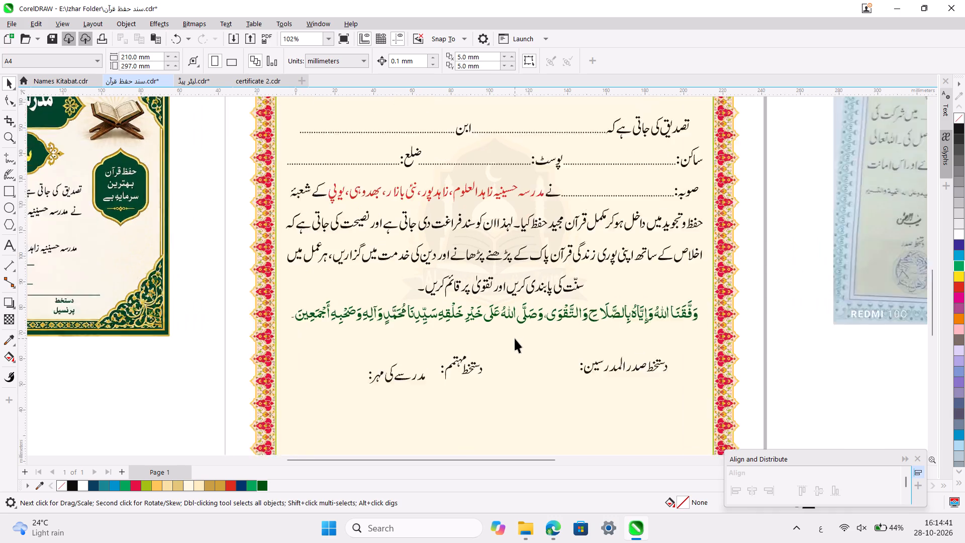
pyautogui.click(528, 314)
pyautogui.keyDown('ctrl'); pyautogui.scroll(3, 528, 314); pyautogui.keyUp('ctrl')
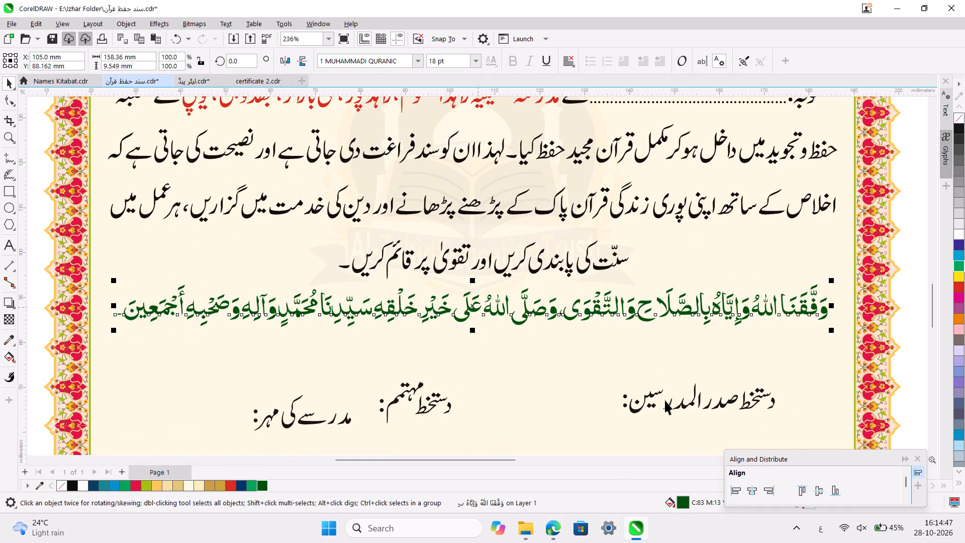
pyautogui.press('Down')
pyautogui.press('Down')
pyautogui.press('Down')
pyautogui.press('Down')
pyautogui.press('Down')
pyautogui.press('Down')
pyautogui.press('Down')
pyautogui.press('Down')
pyautogui.press('Down')
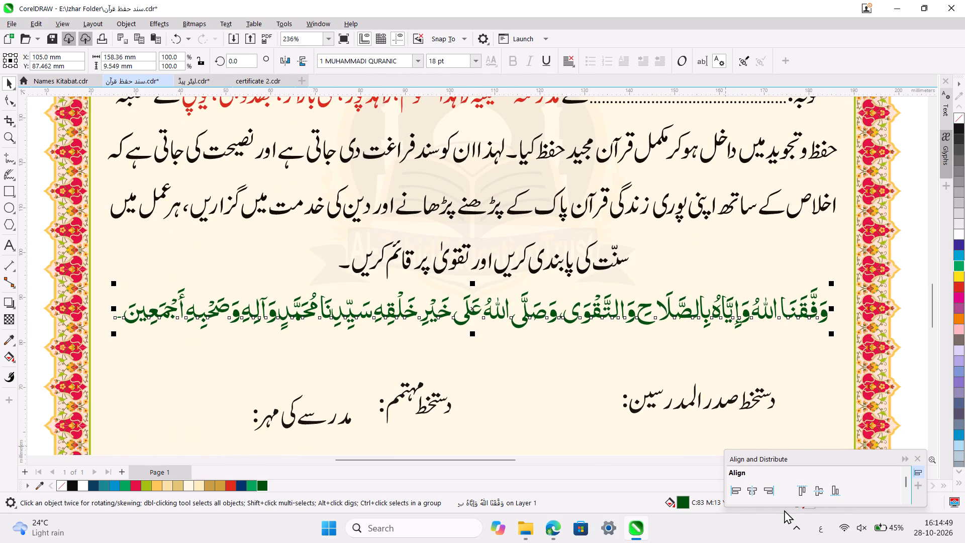
pyautogui.click(755, 491)
pyautogui.keyDown('ctrl'); pyautogui.scroll(-3, 568, 276); pyautogui.keyUp('ctrl')
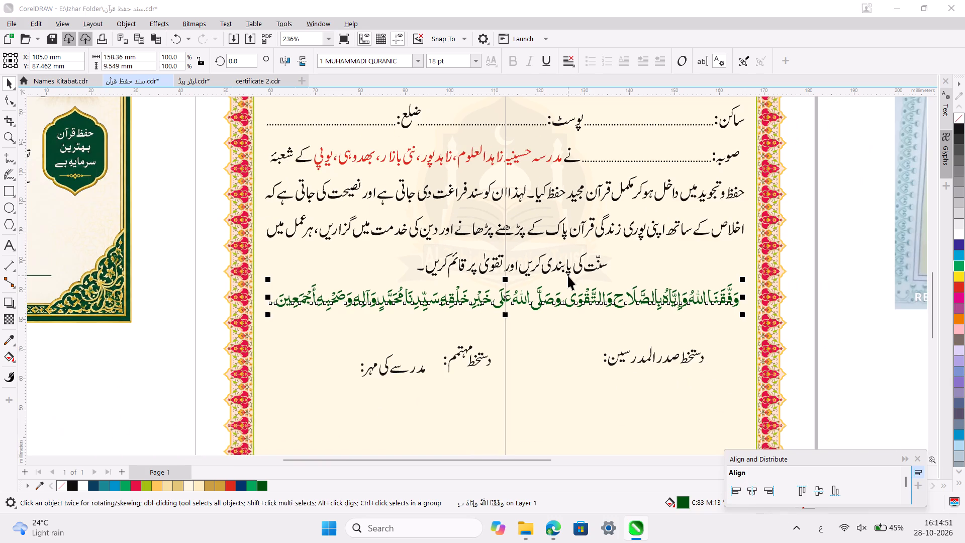
pyautogui.click(160, 337)
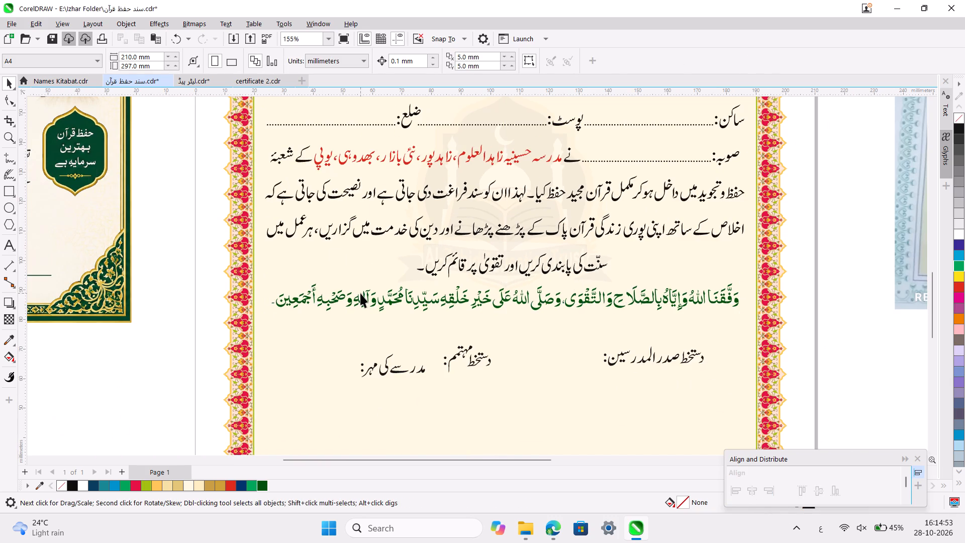
# Examine the whole certificate layout, including the header, the Urdu body paragraph, the prayer line and the signature labels.
pyautogui.scroll(3, 360, 293)
pyautogui.scroll(-2, 360, 293)
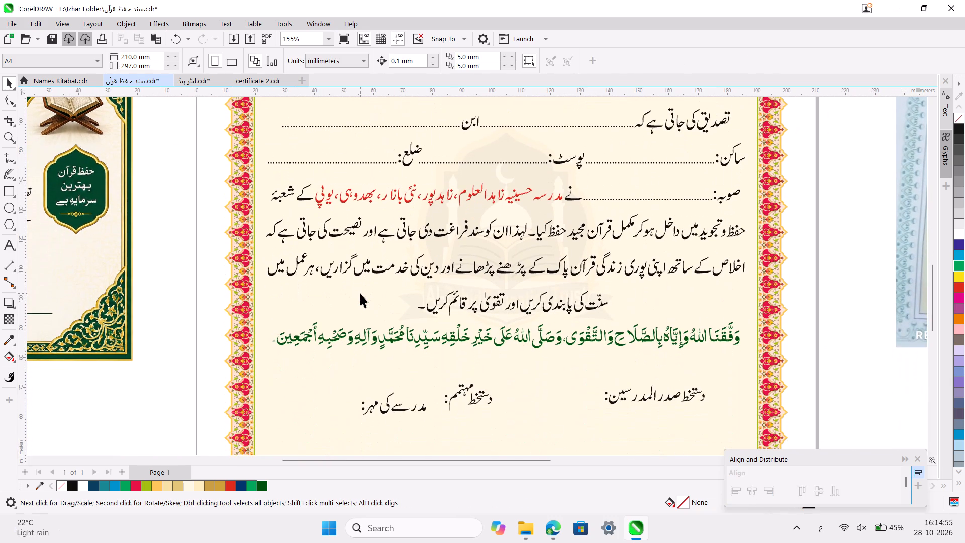
pyautogui.keyDown('ctrl'); pyautogui.scroll(-5, 360, 293); pyautogui.keyUp('ctrl')
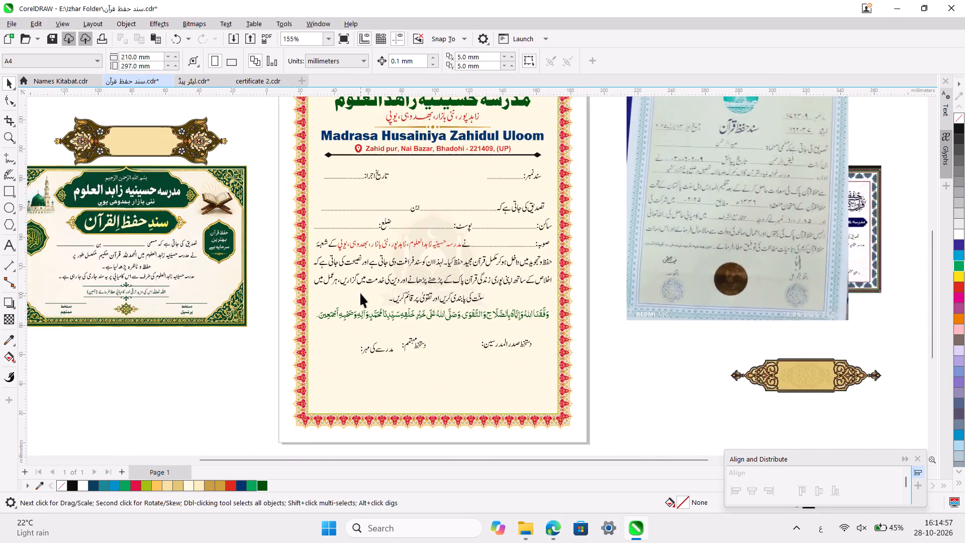
pyautogui.keyDown('ctrl'); pyautogui.scroll(-1, 360, 293); pyautogui.keyUp('ctrl')
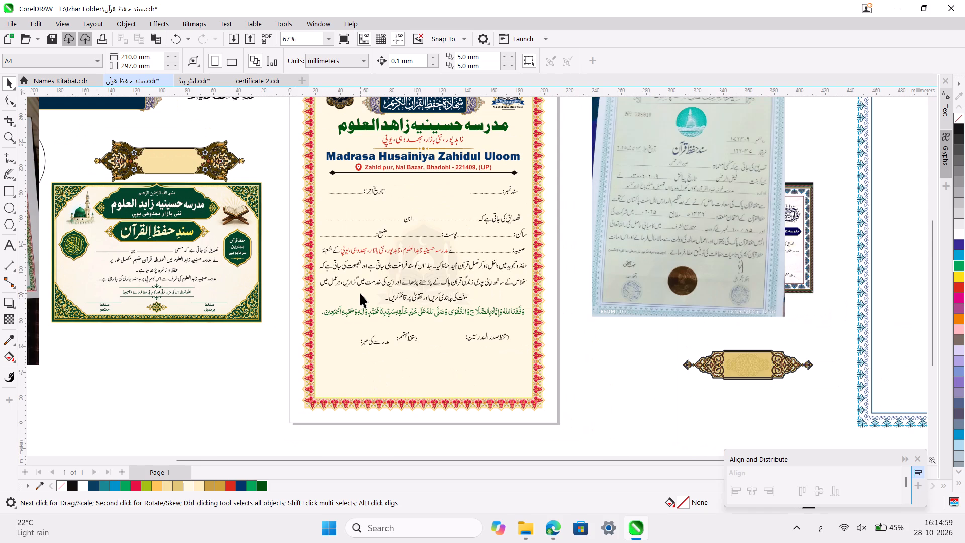
pyautogui.keyDown('ctrl'); pyautogui.scroll(2, 472, 339); pyautogui.keyUp('ctrl')
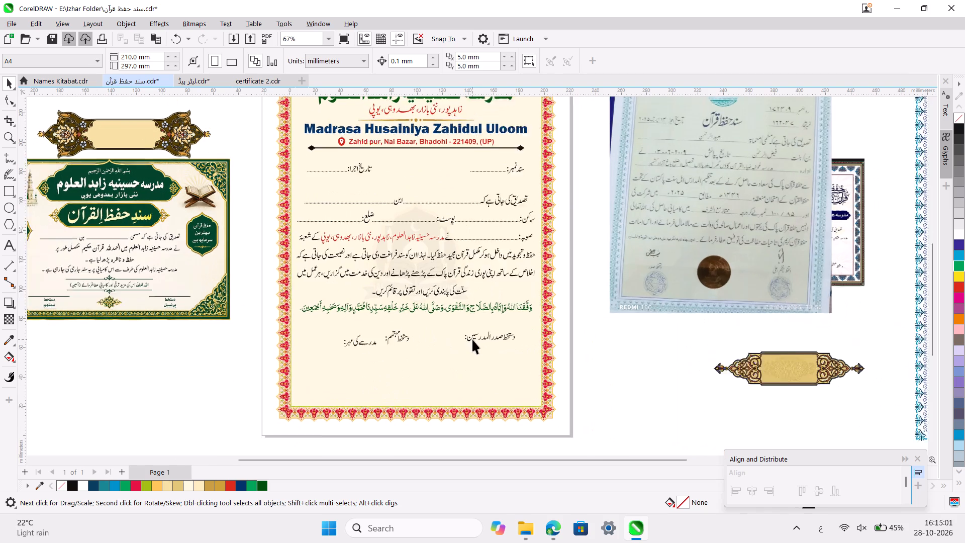
pyautogui.hscroll(2, 472, 339)
pyautogui.scroll(1, 624, 341)
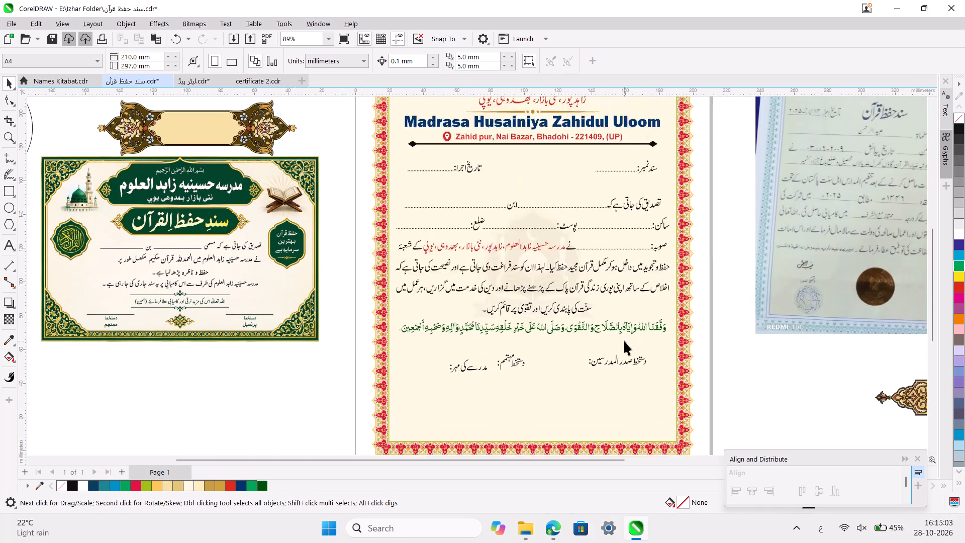
pyautogui.scroll(1, 624, 341)
pyautogui.scroll(-1, 624, 341)
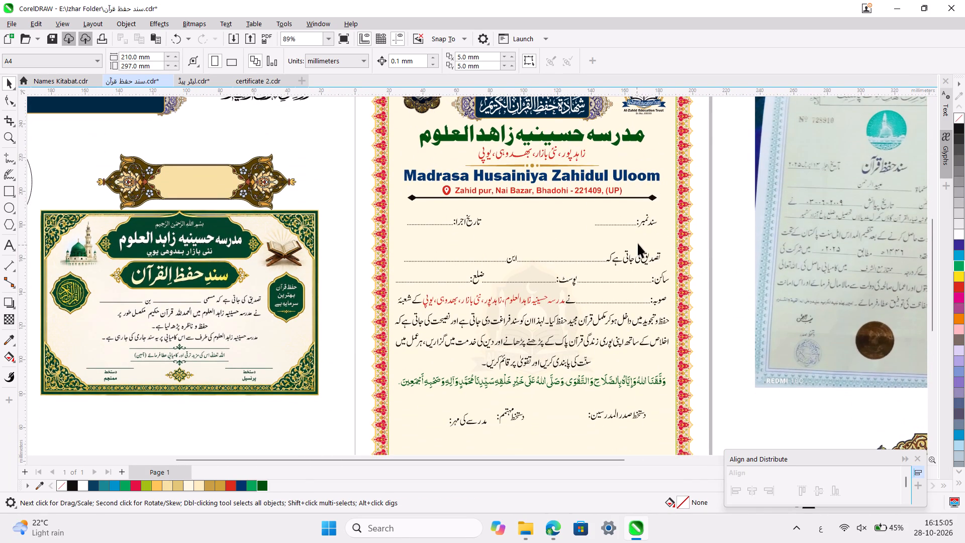
pyautogui.click(637, 264)
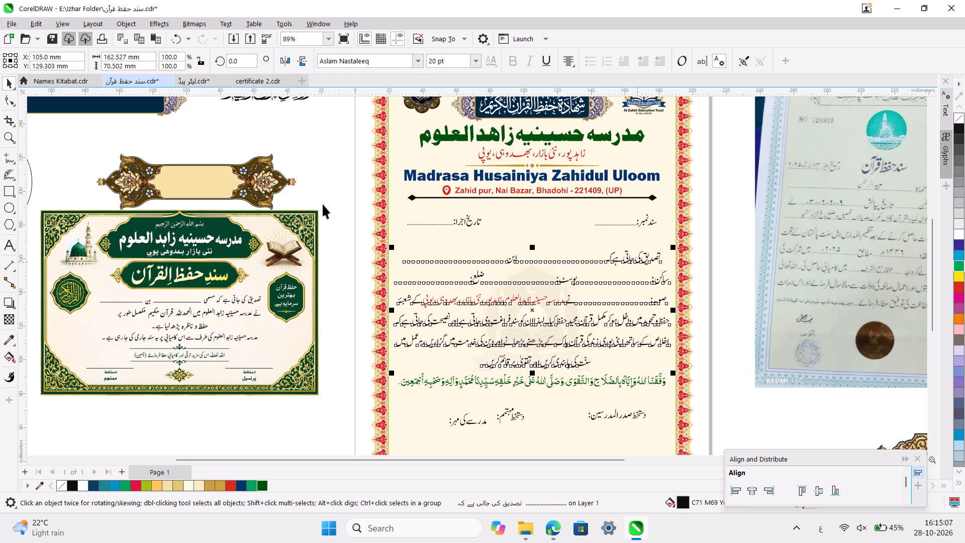
pyautogui.click(323, 204)
pyautogui.scroll(-2, 323, 204)
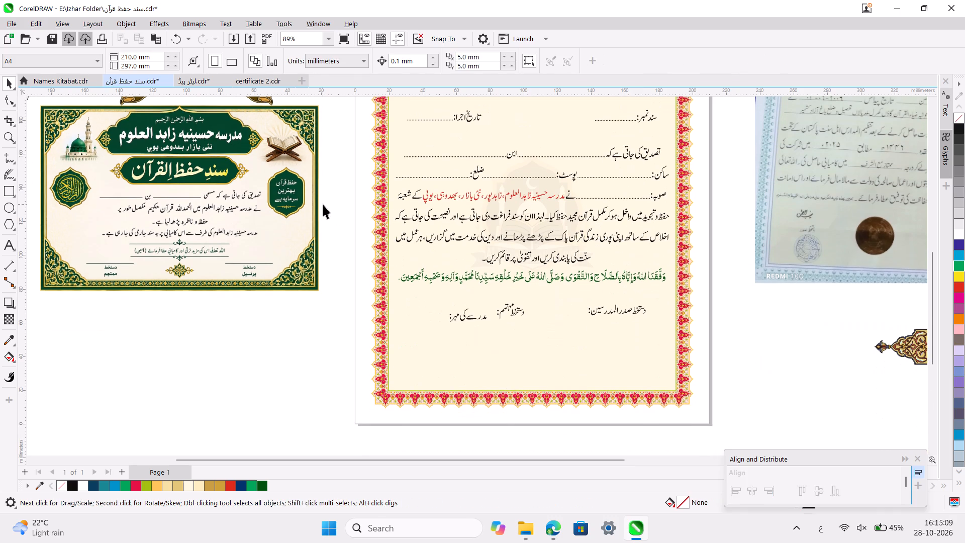
pyautogui.scroll(2, 323, 204)
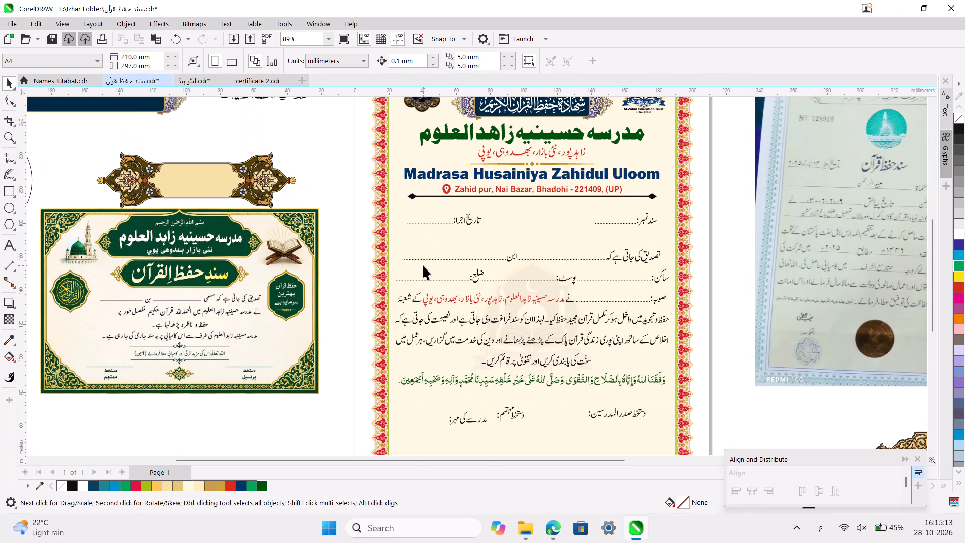
pyautogui.scroll(-2, 423, 265)
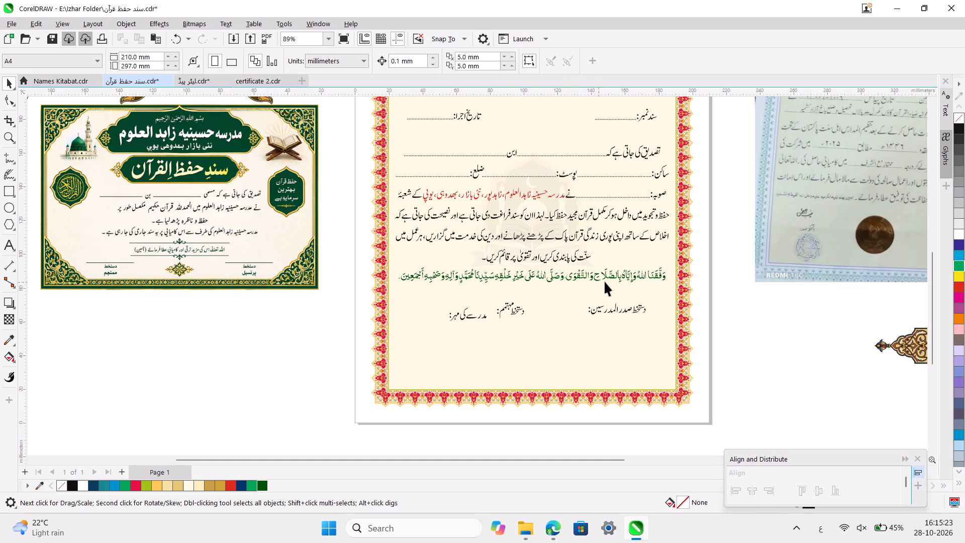
pyautogui.scroll(2, 618, 282)
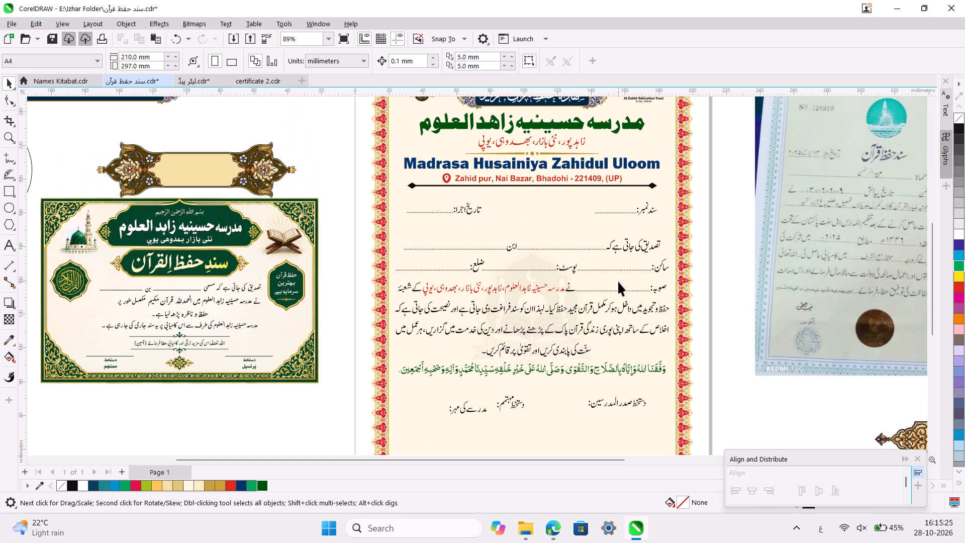
# Centre the green Arabic prayer line horizontally on the page again and deselect it.
pyautogui.click(610, 308)
pyautogui.click(335, 202)
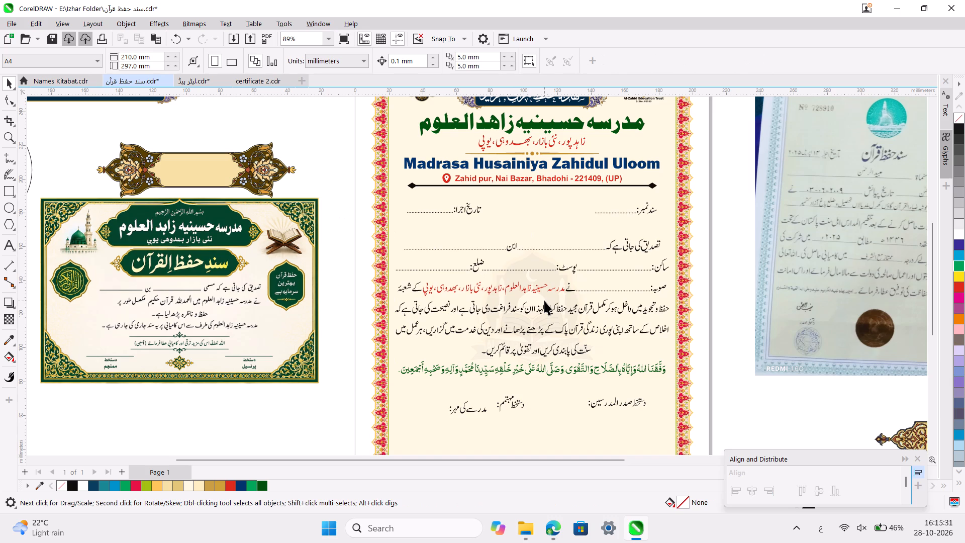
pyautogui.scroll(-3, 544, 301)
pyautogui.scroll(1, 544, 301)
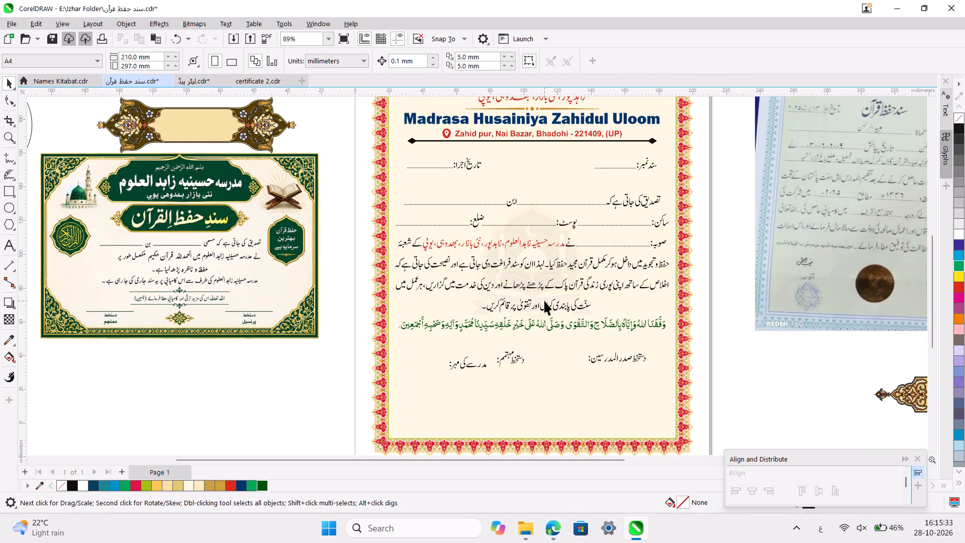
pyautogui.scroll(1, 544, 301)
pyautogui.keyDown('ctrl'); pyautogui.scroll(3, 568, 342); pyautogui.keyUp('ctrl')
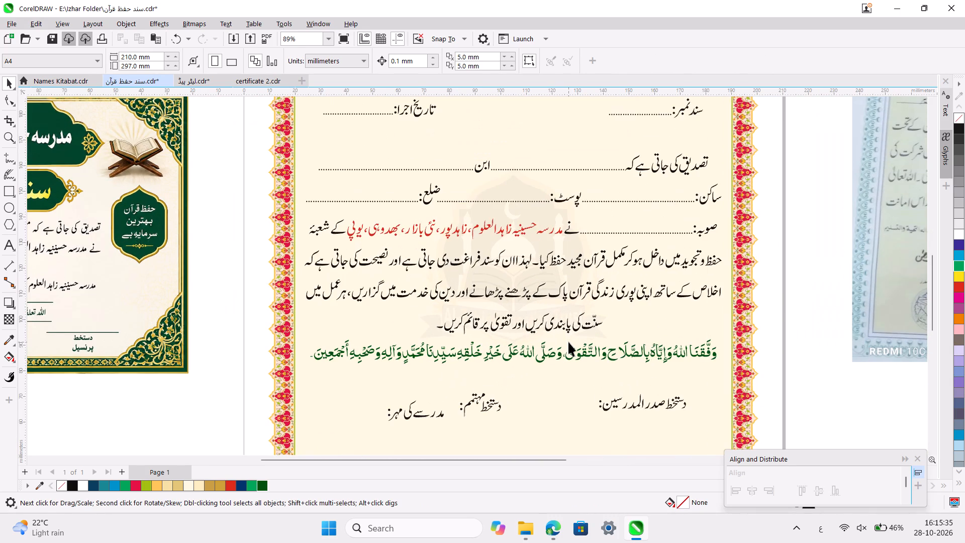
pyautogui.scroll(-1, 568, 342)
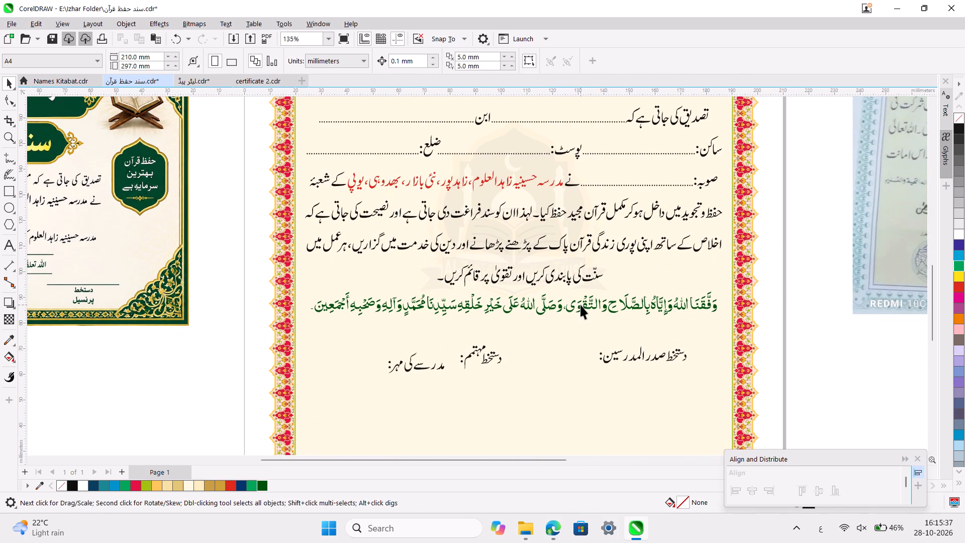
pyautogui.click(581, 305)
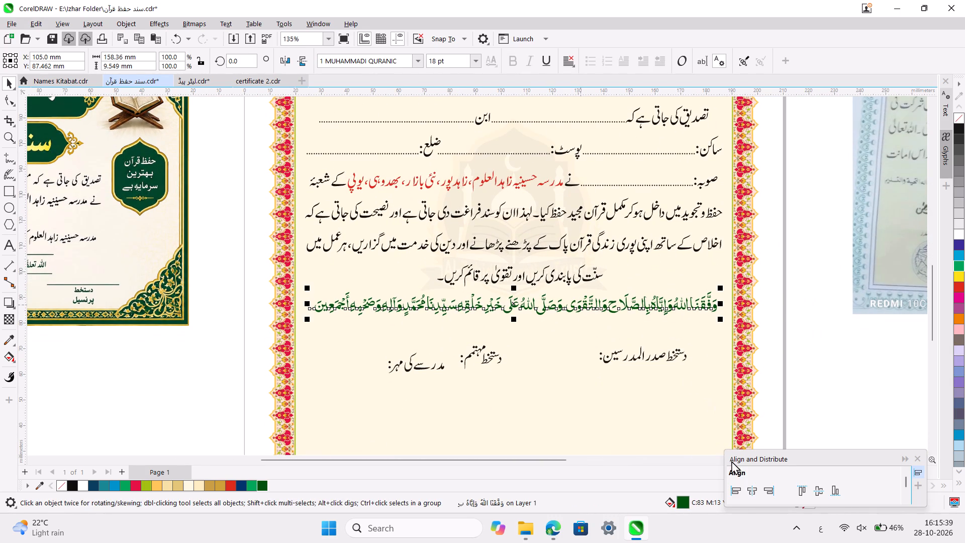
pyautogui.click(754, 492)
pyautogui.click(874, 328)
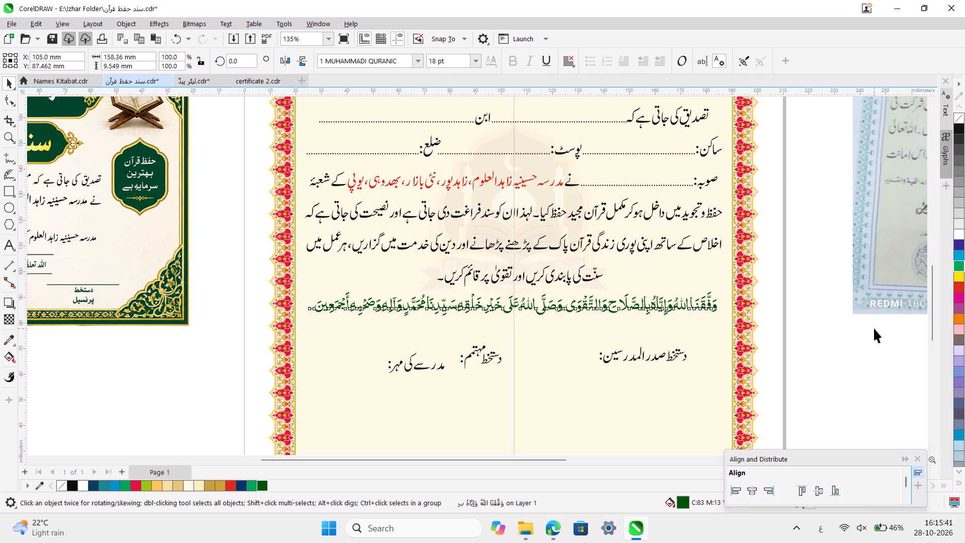
# Move the seal label مدرسے کی مہر to about X 44.6 mm, Y 68.2 mm, level with the signature labels.
pyautogui.scroll(-2, 874, 328)
pyautogui.click(416, 237)
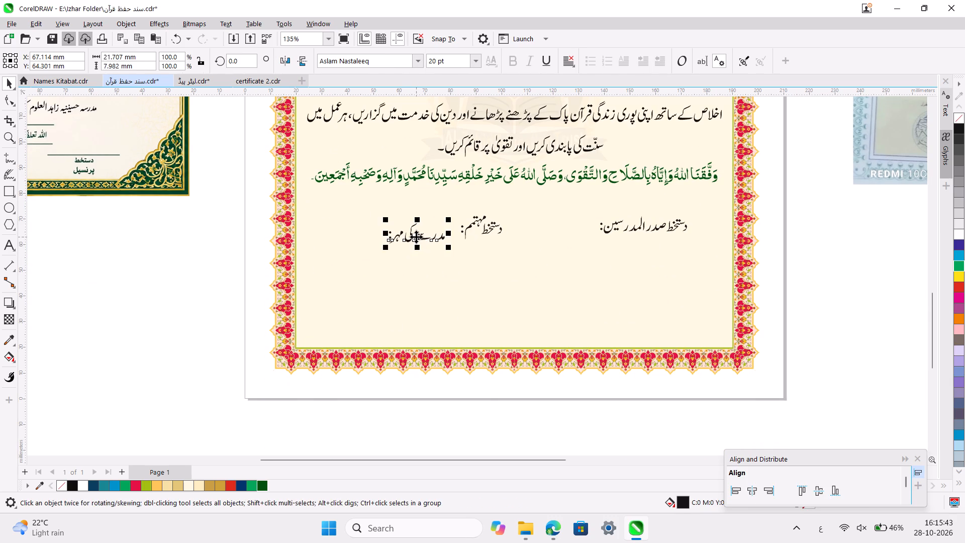
pyautogui.moveTo(416, 237); pyautogui.dragTo(359, 222)
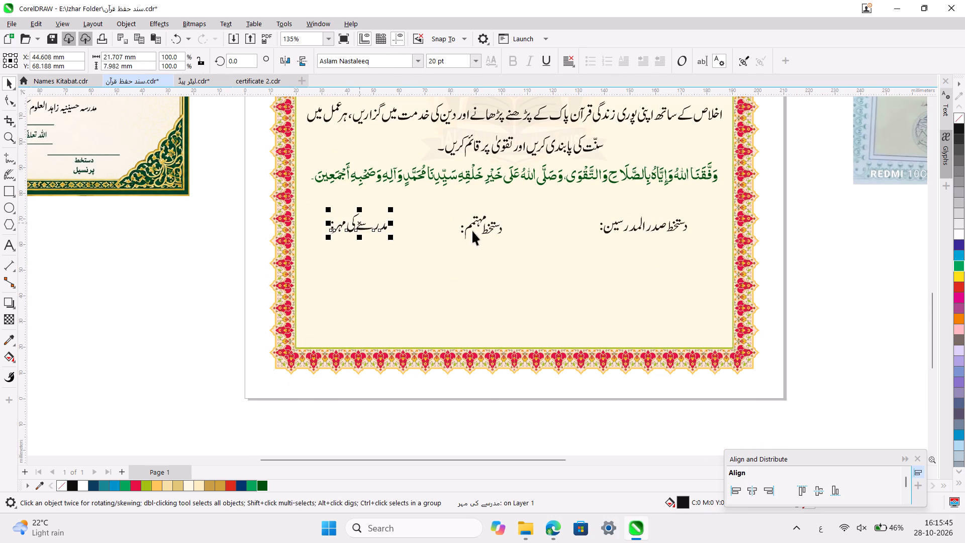
# Distribute the seal label and the two signature labels with equal horizontal spacing between them, and deselect them.
pyautogui.keyDown('ctrl'); pyautogui.click(488, 230); pyautogui.keyUp('ctrl')
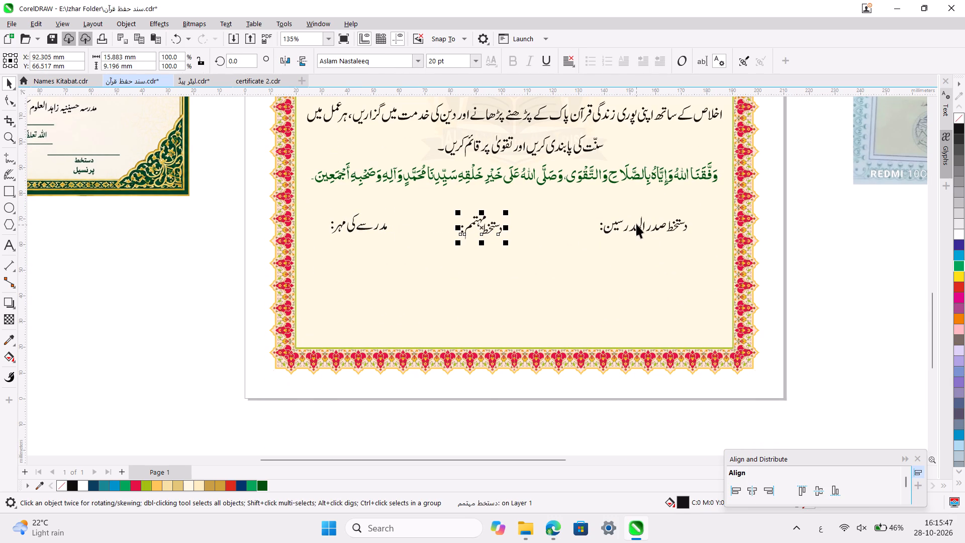
pyautogui.keyDown('shift'); pyautogui.click(371, 229); pyautogui.keyUp('shift')
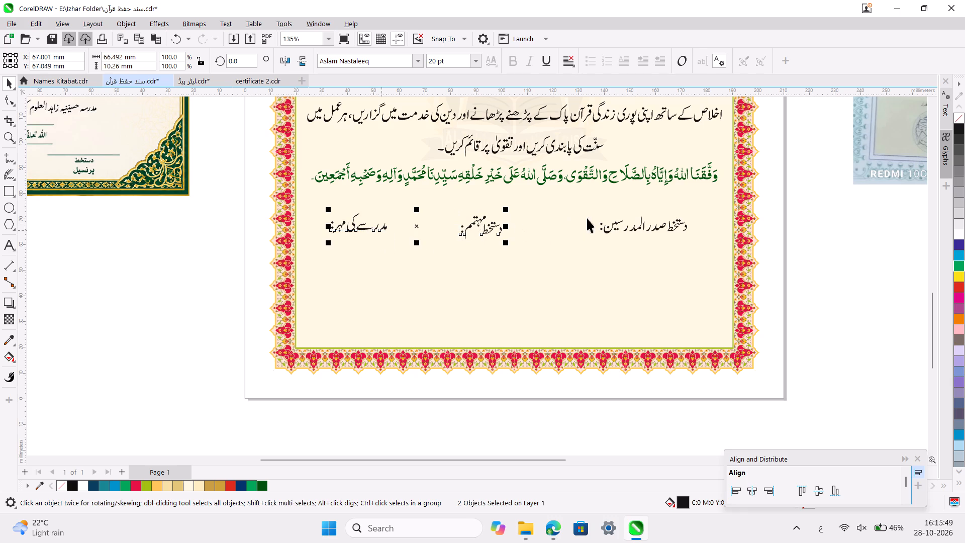
pyautogui.keyDown('shift'); pyautogui.click(640, 228); pyautogui.keyUp('shift')
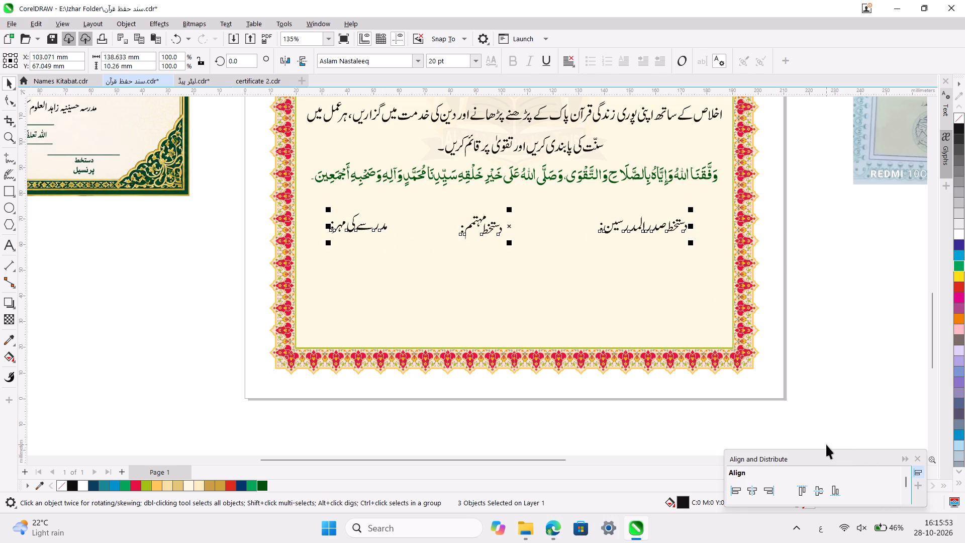
pyautogui.moveTo(828, 450); pyautogui.dragTo(828, 378)
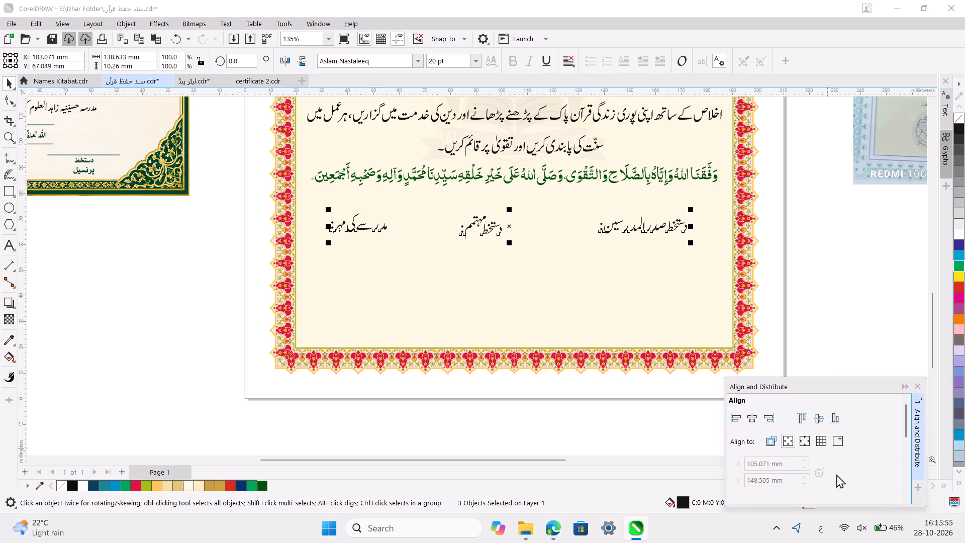
pyautogui.click(904, 470)
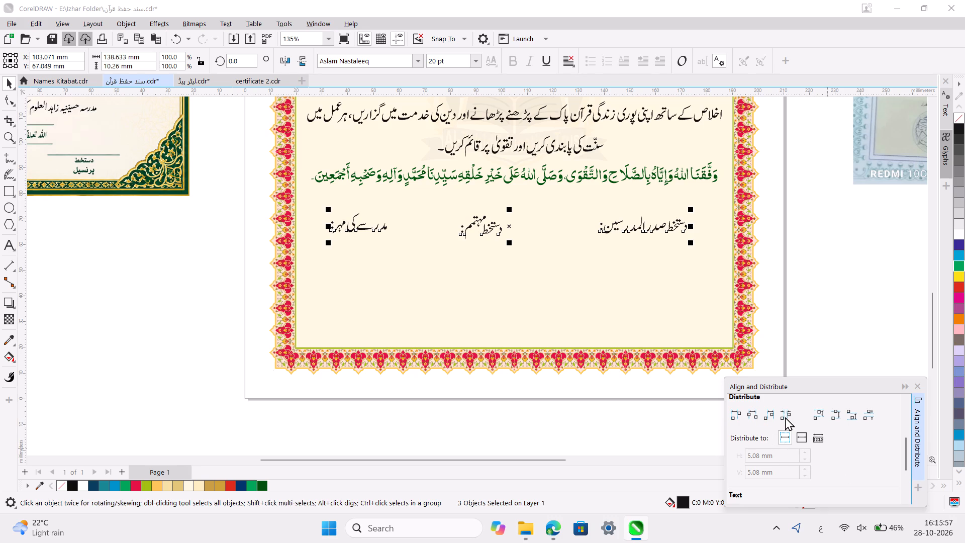
pyautogui.click(785, 417)
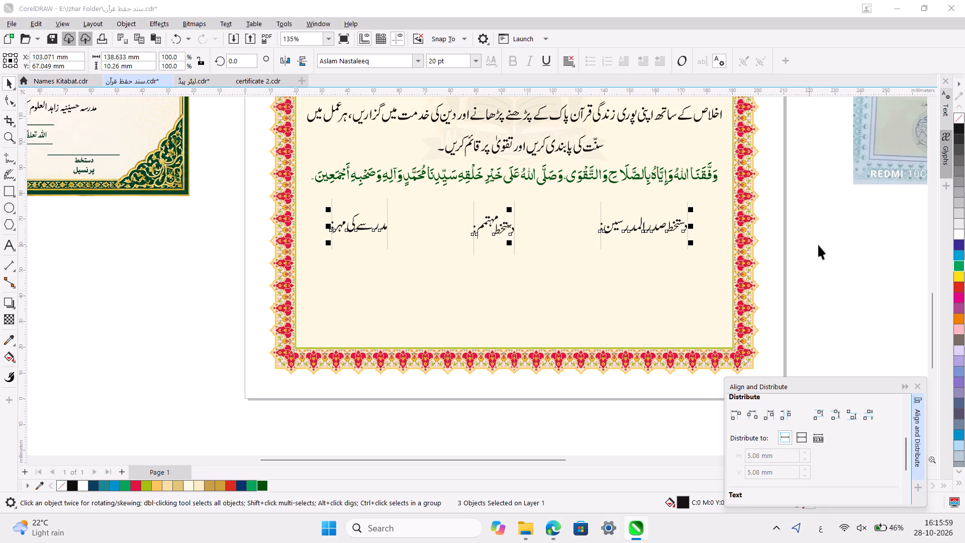
pyautogui.click(818, 245)
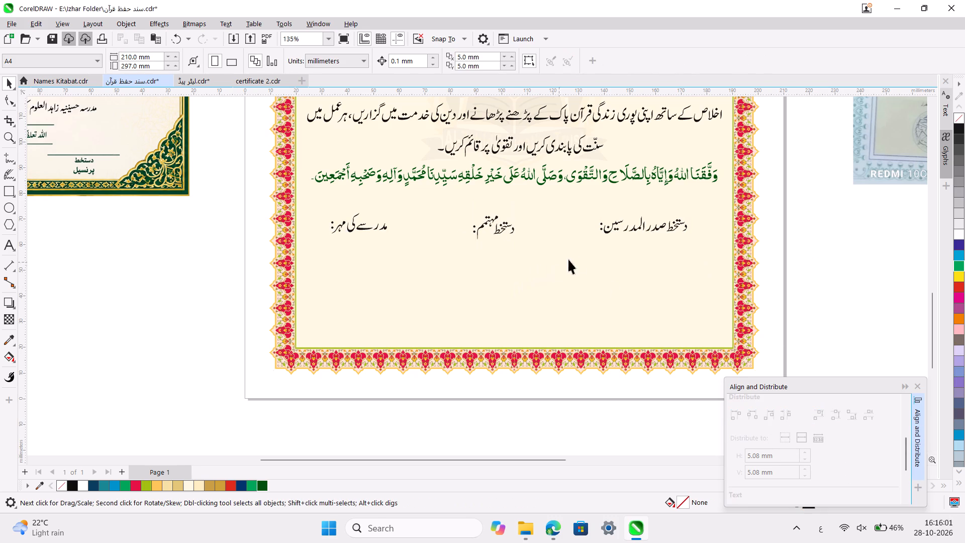
# Group the three signature and seal labels and centre the group horizontally on the page.
pyautogui.scroll(2, 604, 263)
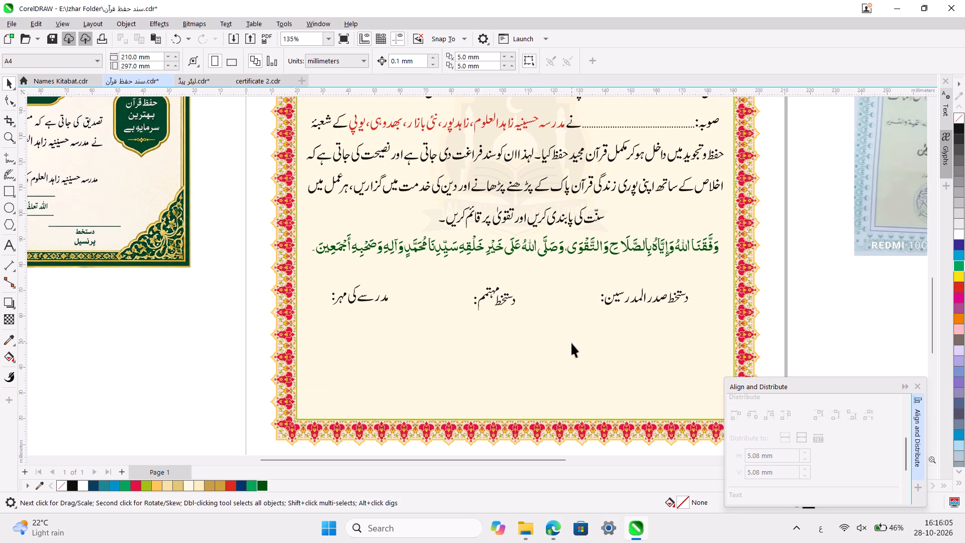
pyautogui.moveTo(819, 272); pyautogui.dragTo(361, 341)
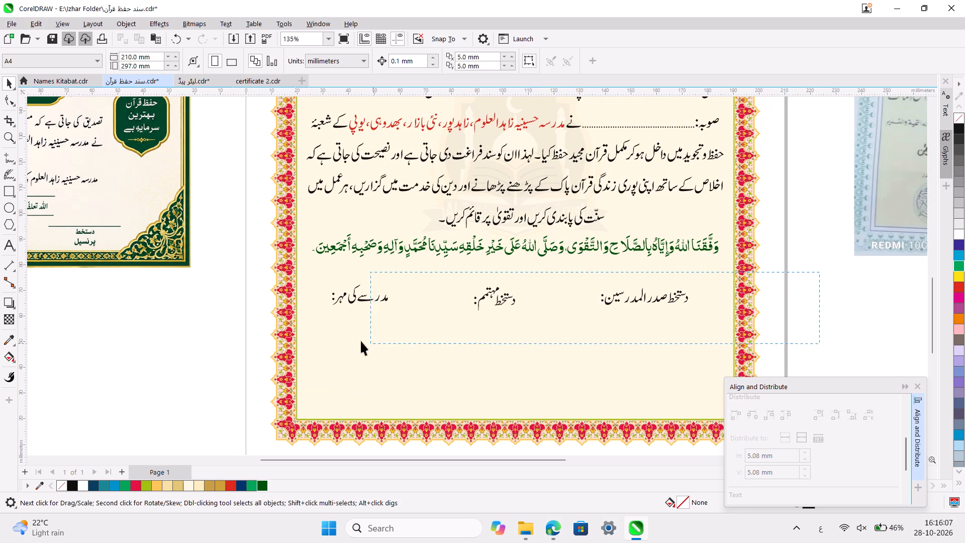
pyautogui.moveTo(361, 341); pyautogui.dragTo(285, 335)
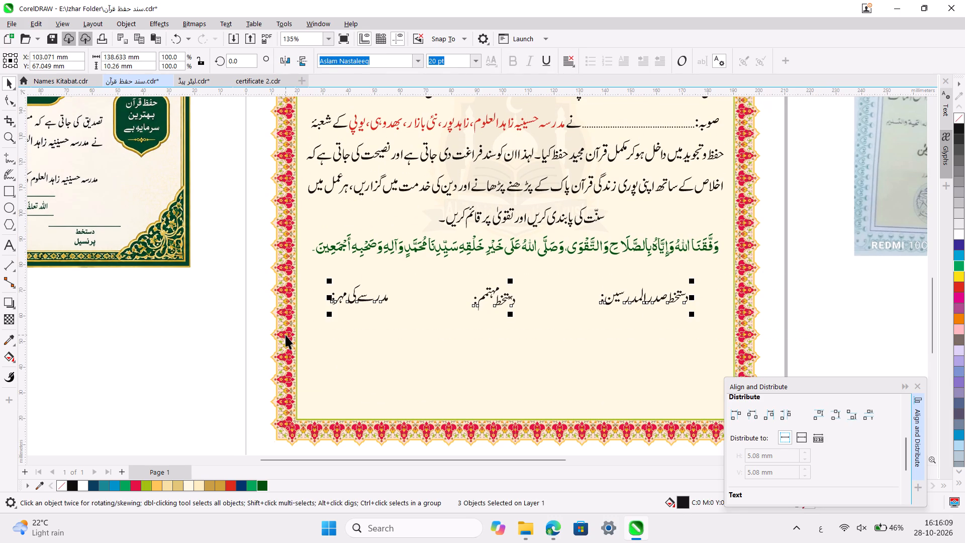
pyautogui.hotkey('ctrl', 'g')
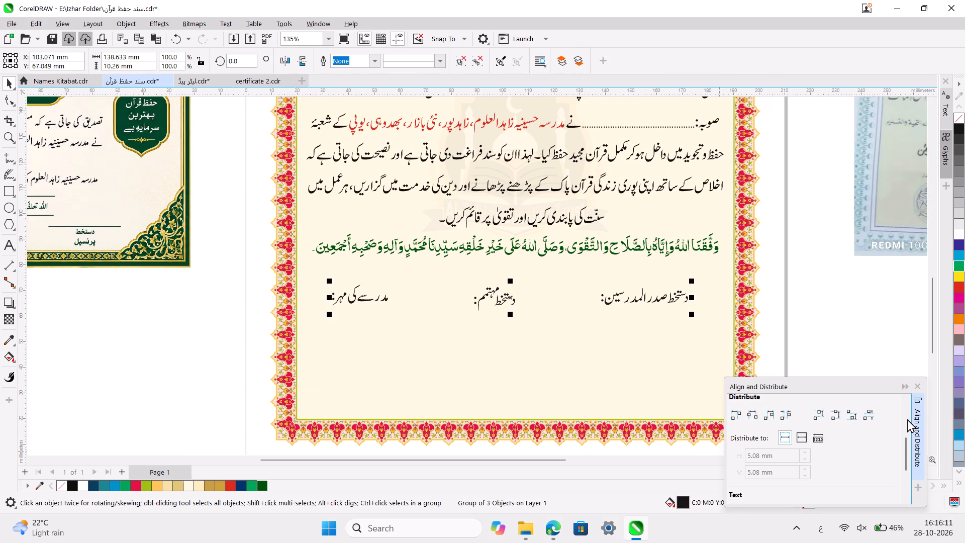
pyautogui.click(907, 419)
pyautogui.moveTo(907, 419); pyautogui.dragTo(753, 420)
pyautogui.click(753, 420)
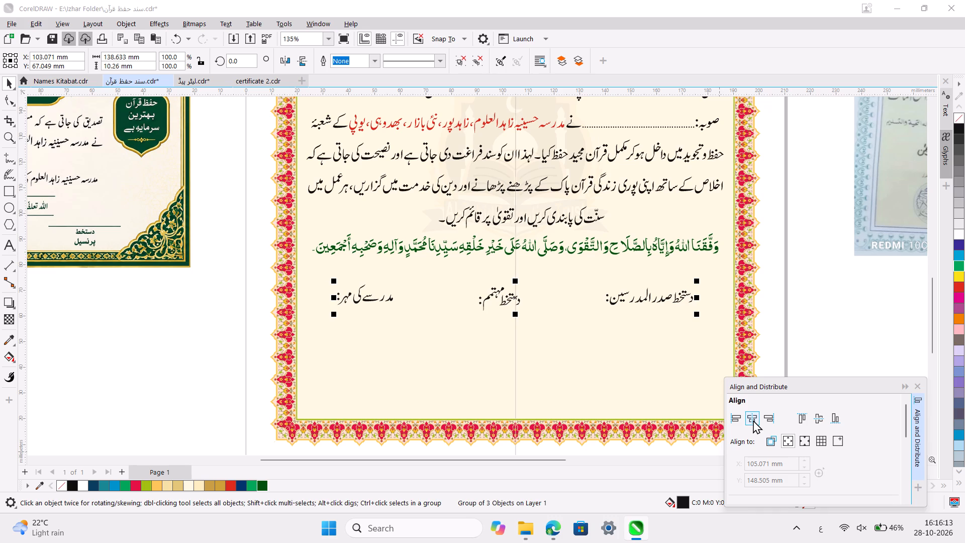
pyautogui.click(824, 317)
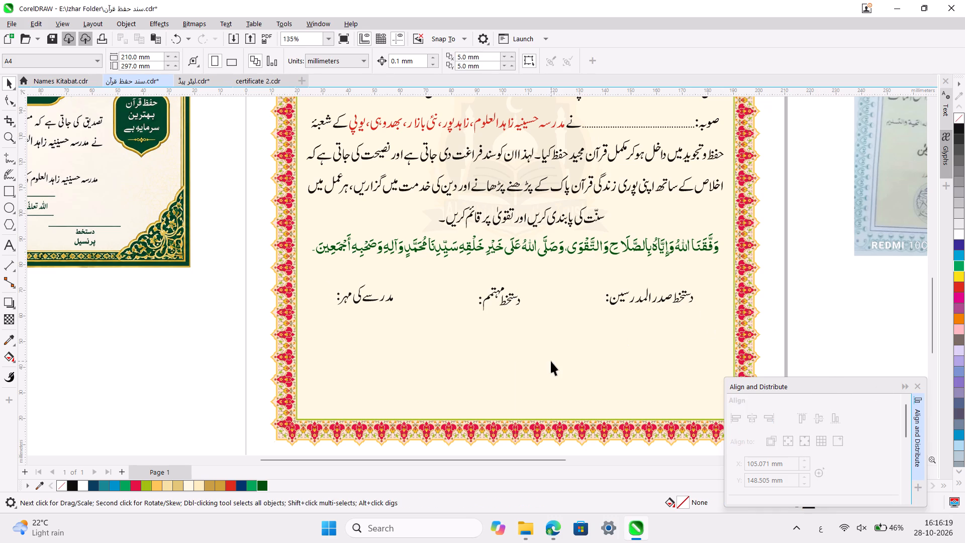
# Move the signature and seal label group down to about Y 61.9 mm, keeping it centred horizontally on the page.
pyautogui.click(509, 304)
pyautogui.moveTo(509, 304); pyautogui.dragTo(509, 320)
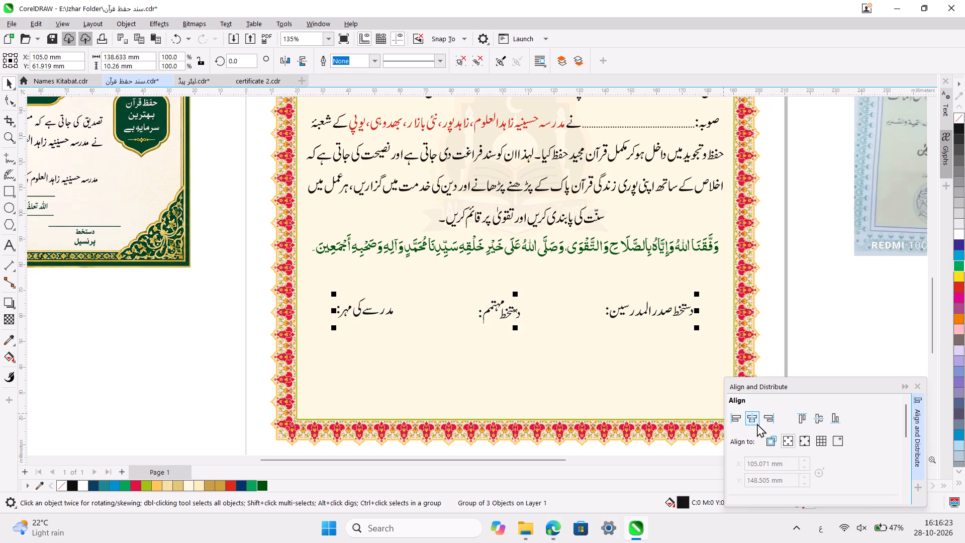
pyautogui.click(751, 415)
pyautogui.click(837, 306)
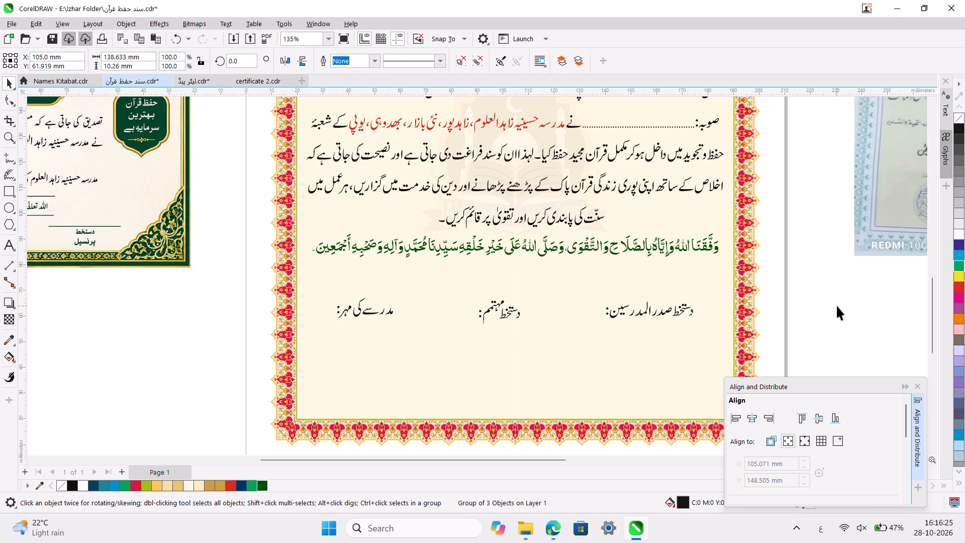
# Examine the whole certificate layout beside the reference certificates, checking the signature and seal label row below the prayer line.
pyautogui.keyDown('ctrl'); pyautogui.scroll(-5, 616, 305); pyautogui.keyUp('ctrl')
pyautogui.hscroll(1, 616, 305)
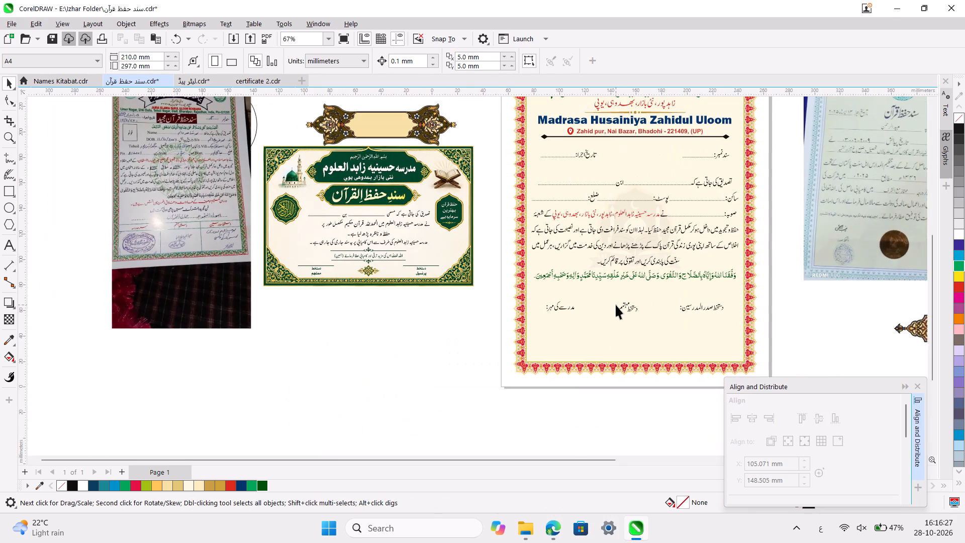
pyautogui.hscroll(1, 616, 305)
pyautogui.hscroll(-1, 372, 309)
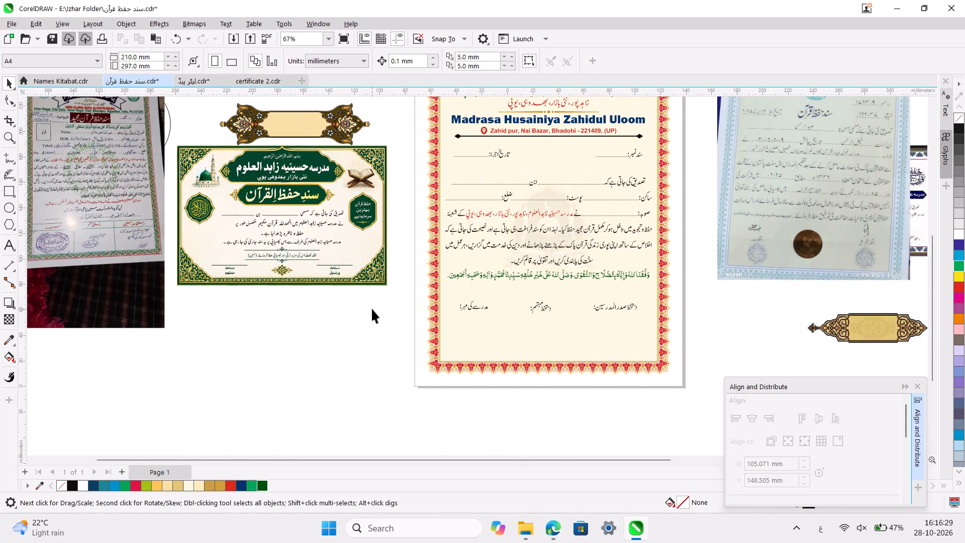
pyautogui.hscroll(-1, 372, 309)
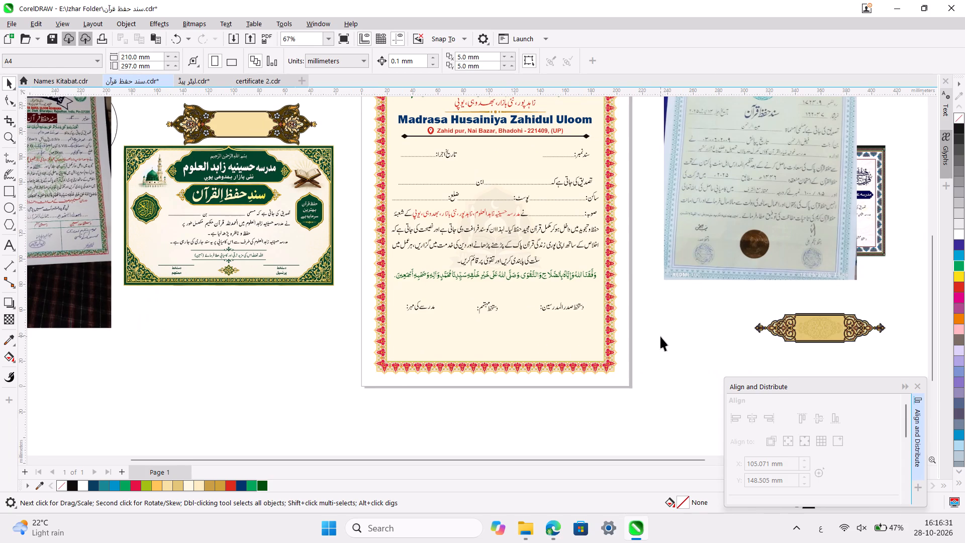
pyautogui.click(660, 336)
pyautogui.scroll(1, 660, 336)
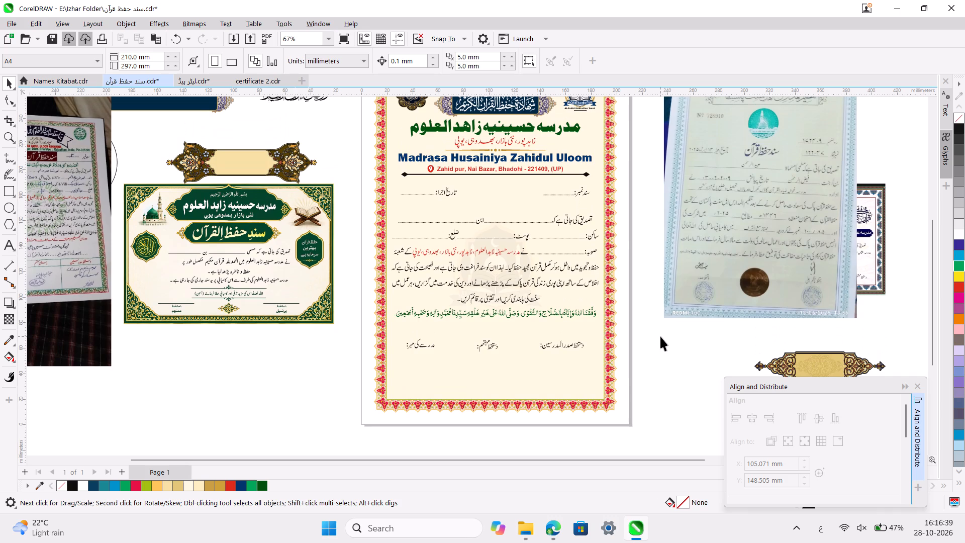
pyautogui.click(482, 346)
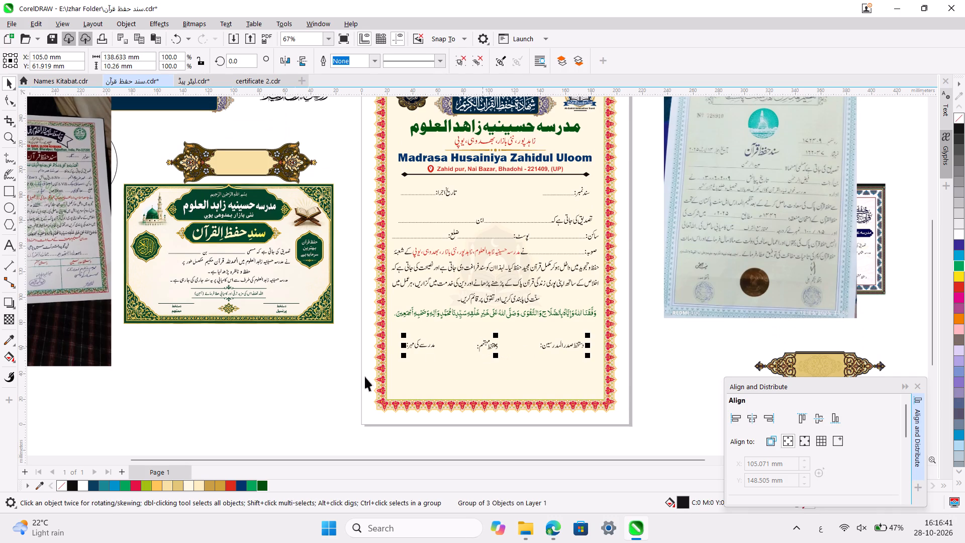
pyautogui.click(319, 381)
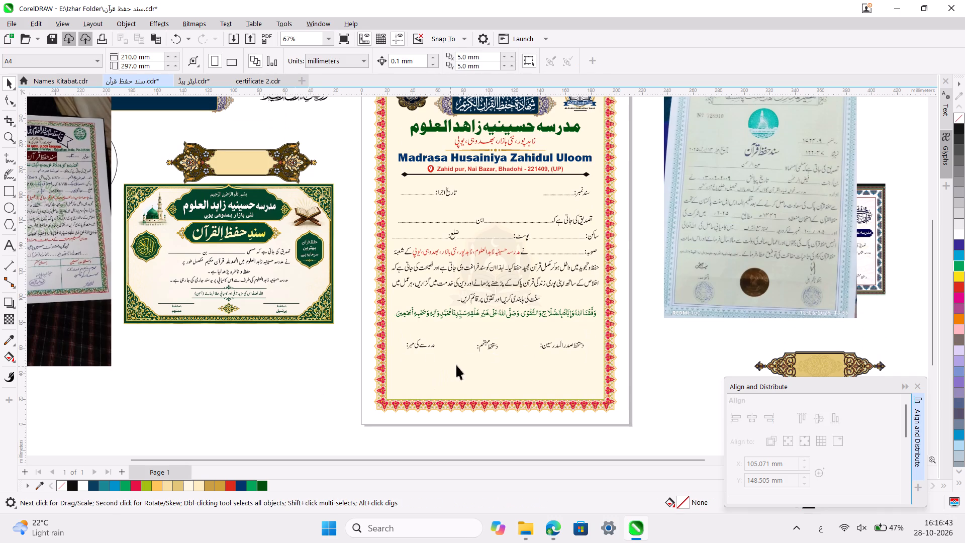
pyautogui.keyDown('ctrl'); pyautogui.scroll(3, 473, 355); pyautogui.keyUp('ctrl')
pyautogui.hscroll(3, 473, 355)
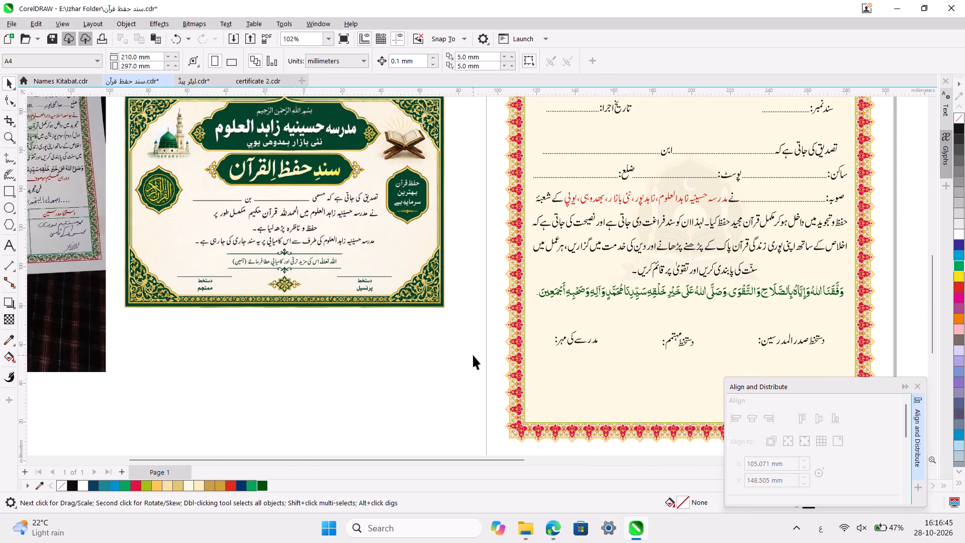
pyautogui.hscroll(4, 473, 355)
pyautogui.hscroll(-1, 473, 355)
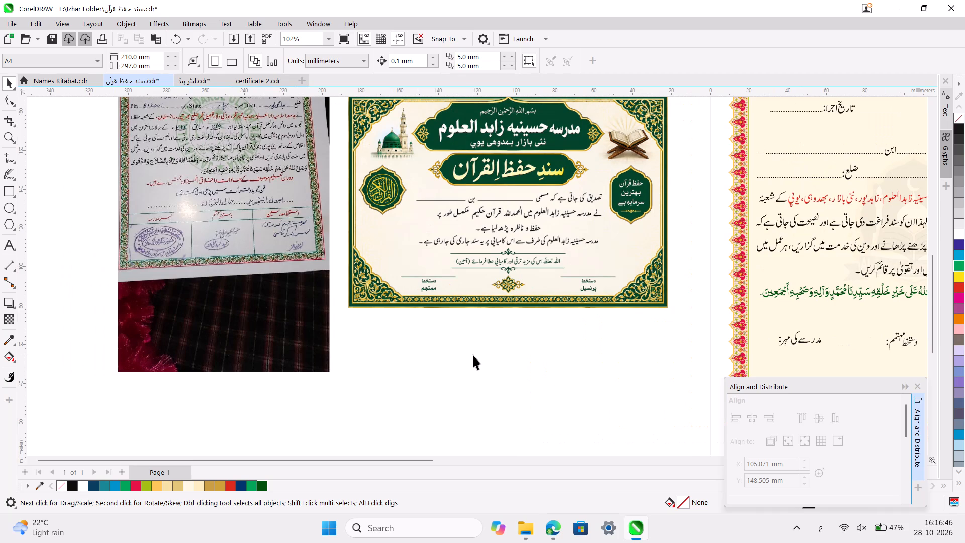
pyautogui.hscroll(-4, 473, 355)
pyautogui.keyDown('ctrl'); pyautogui.scroll(-3, 473, 355); pyautogui.keyUp('ctrl')
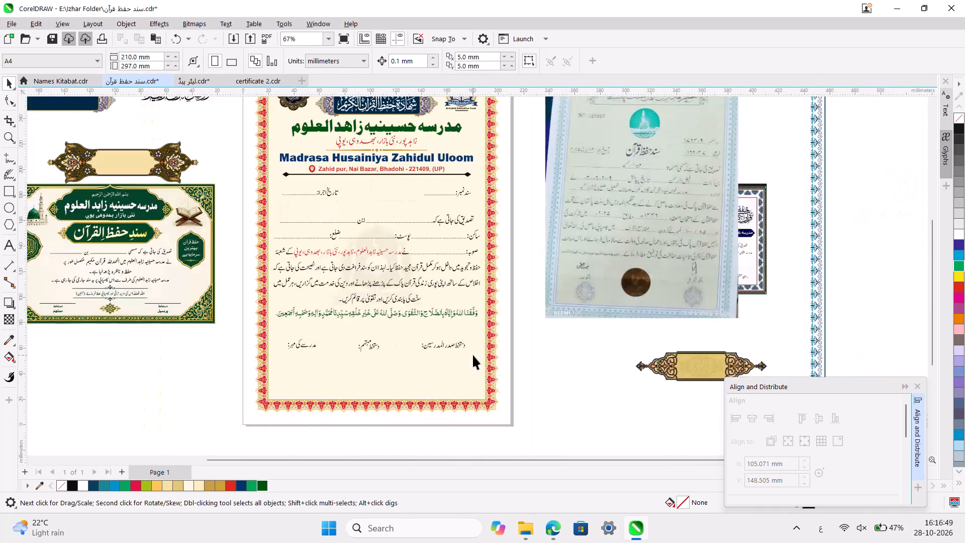
pyautogui.scroll(1, 473, 355)
pyautogui.hscroll(3, 473, 355)
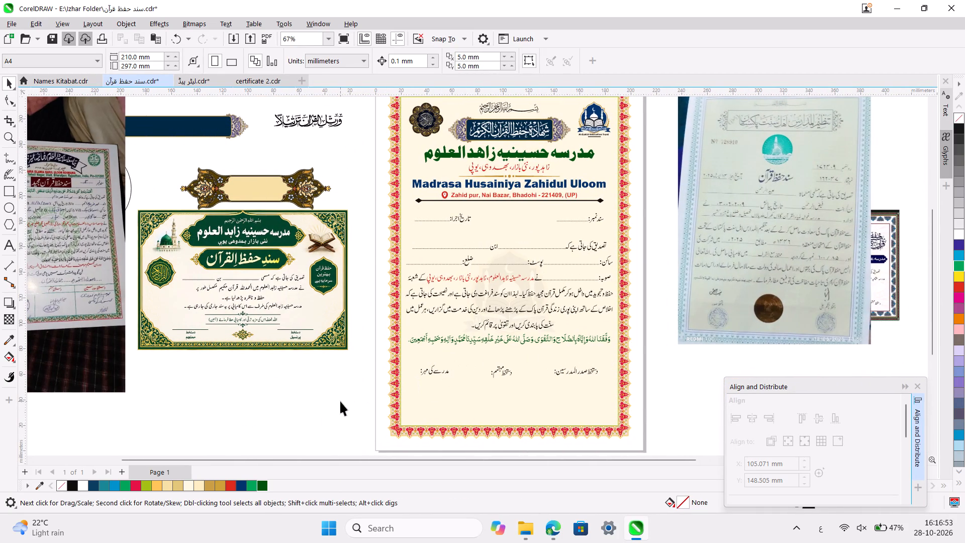
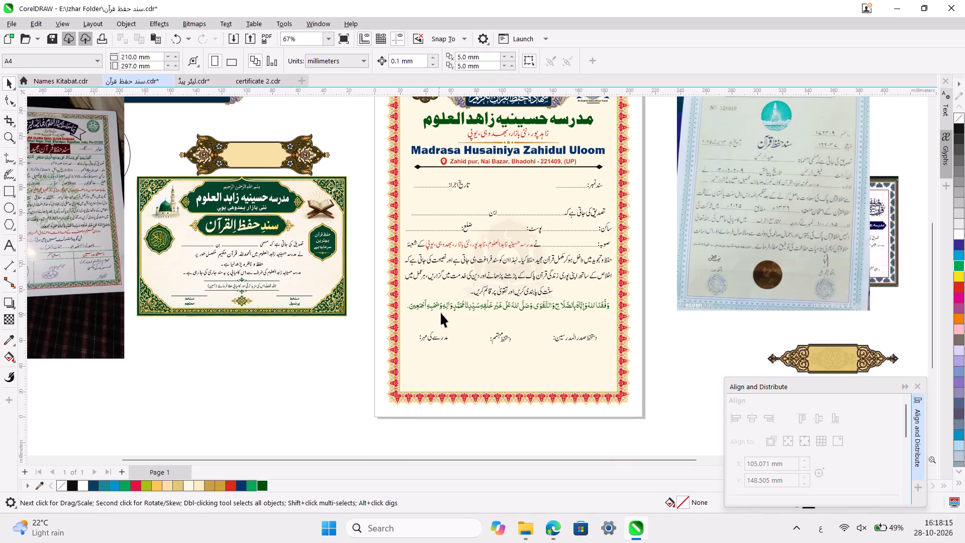
pyautogui.click(458, 306)
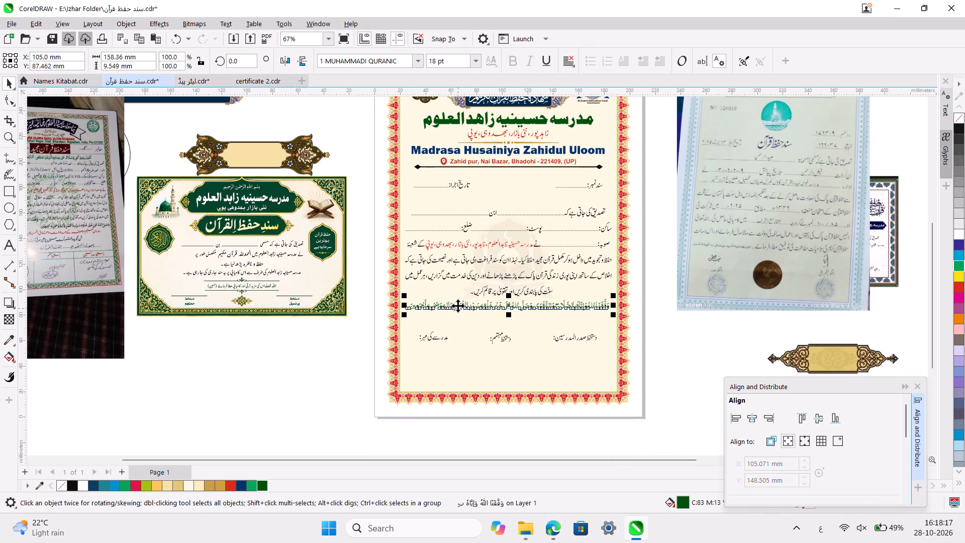
pyautogui.hotkey('ctrl', 'd')
pyautogui.moveTo(516, 302); pyautogui.dragTo(516, 212)
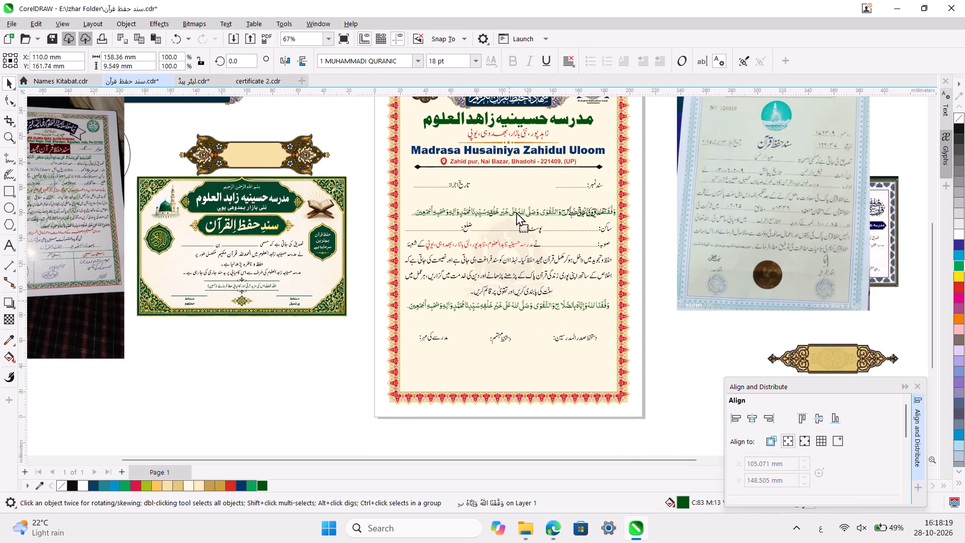
pyautogui.moveTo(516, 212); pyautogui.dragTo(516, 202)
# Replace the whole text of the duplicated prayer line with the copied opening praise ending "أَمَّا بَعْدُ!".
pyautogui.tripleClick(516, 202)
pyautogui.doubleClick(516, 202)
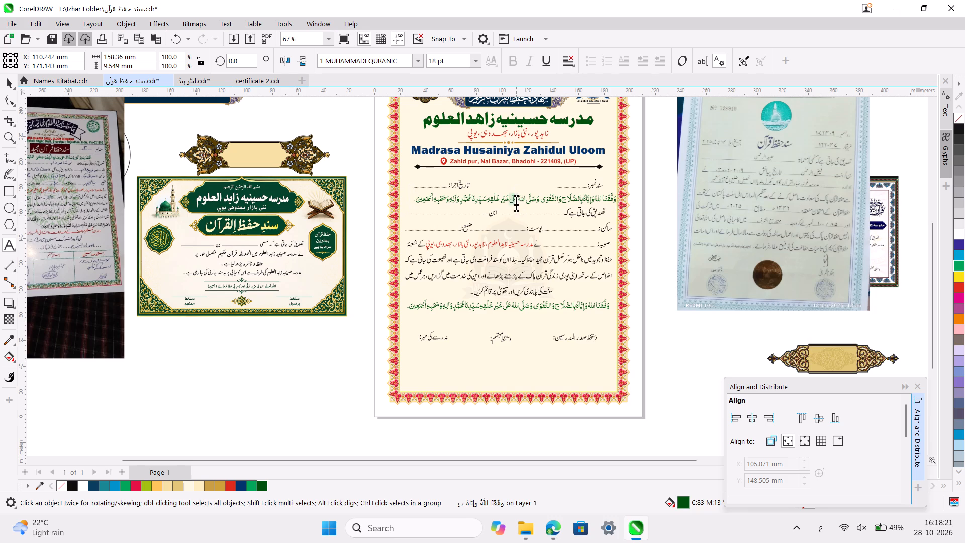
pyautogui.tripleClick(516, 202)
pyautogui.keyDown('ctrl'); pyautogui.tripleClick(516, 202); pyautogui.keyUp('ctrl')
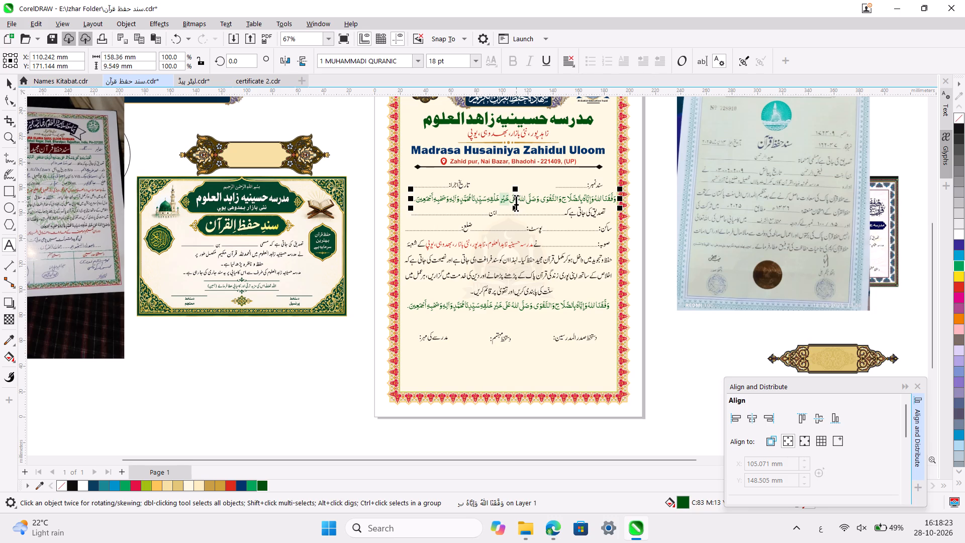
pyautogui.tripleClick(516, 202)
pyautogui.click(516, 202)
pyautogui.tripleClick(516, 202)
pyautogui.click(516, 202)
pyautogui.press('BackSpace')
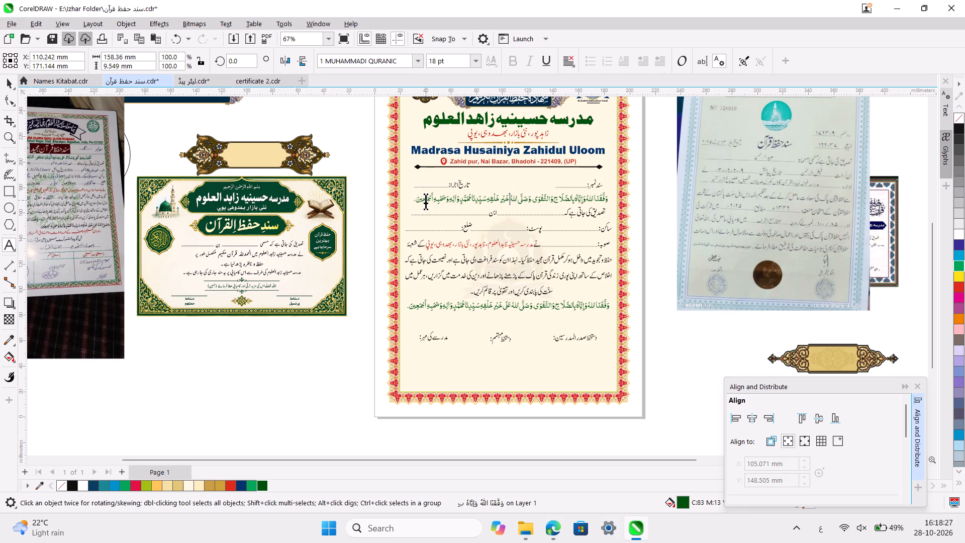
pyautogui.hotkey('ctrl', 'End')
pyautogui.hotkey('ctrl', 'shift', 'Right')
pyautogui.hotkey('ctrl', 'shift', 'Left')
pyautogui.hotkey('ctrl', 'shift', 'Left')
pyautogui.hotkey('ctrl', 'shift', 'Left')
pyautogui.hotkey('ctrl', 'shift', 'Left')
pyautogui.hotkey('ctrl', 'shift', 'Left')
pyautogui.hotkey('ctrl', 'shift', 'Left')
pyautogui.hotkey('ctrl', 'shift', 'Left')
pyautogui.hotkey('ctrl', 'shift', 'Left')
pyautogui.hotkey('ctrl', 'shift', 'Left')
pyautogui.hotkey('ctrl', 'shift', 'Left')
pyautogui.hotkey('ctrl', 'shift', 'Left')
pyautogui.hotkey('ctrl', 'shift', 'Left')
pyautogui.hotkey('ctrl', 'shift', 'Left')
pyautogui.hotkey('ctrl', 'shift', 'Left')
pyautogui.hotkey('ctrl', 'shift', 'Left')
pyautogui.hotkey('ctrl', 'shift', 'Left')
pyautogui.hotkey('ctrl', 'shift', 'Left')
pyautogui.hotkey('ctrl', 'shift', 'Left')
pyautogui.hotkey('ctrl', 'shift', 'Left')
pyautogui.hotkey('ctrl', 'shift', 'Left')
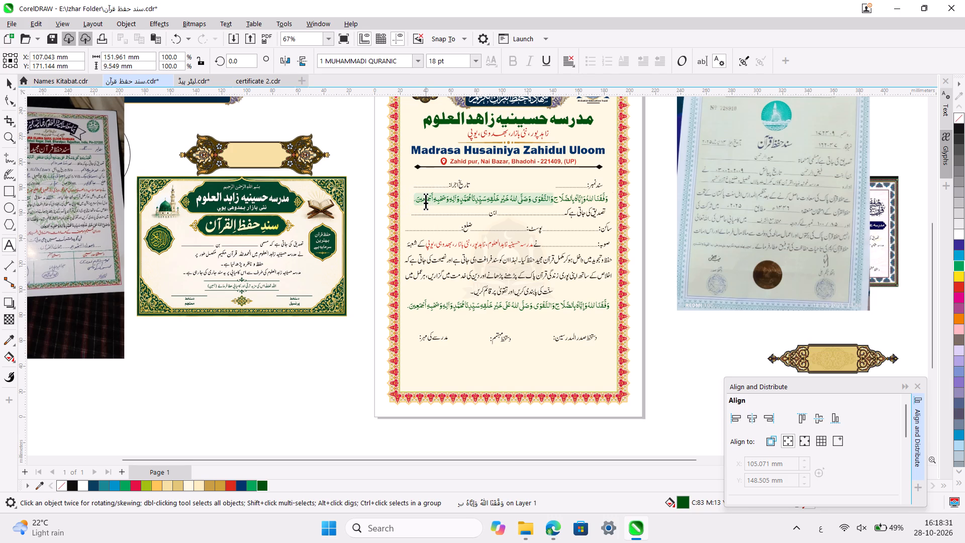
pyautogui.hotkey('ctrl', 'v')
pyautogui.hotkey('ctrl', 'space')
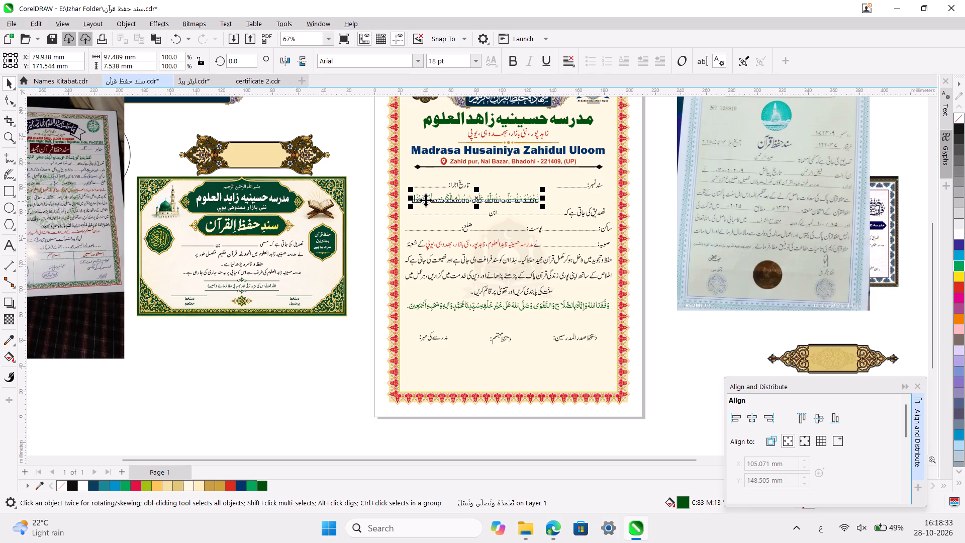
# Set the opening praise line's font to 1 MUHAMMADI QURANIC.
pyautogui.click(418, 65)
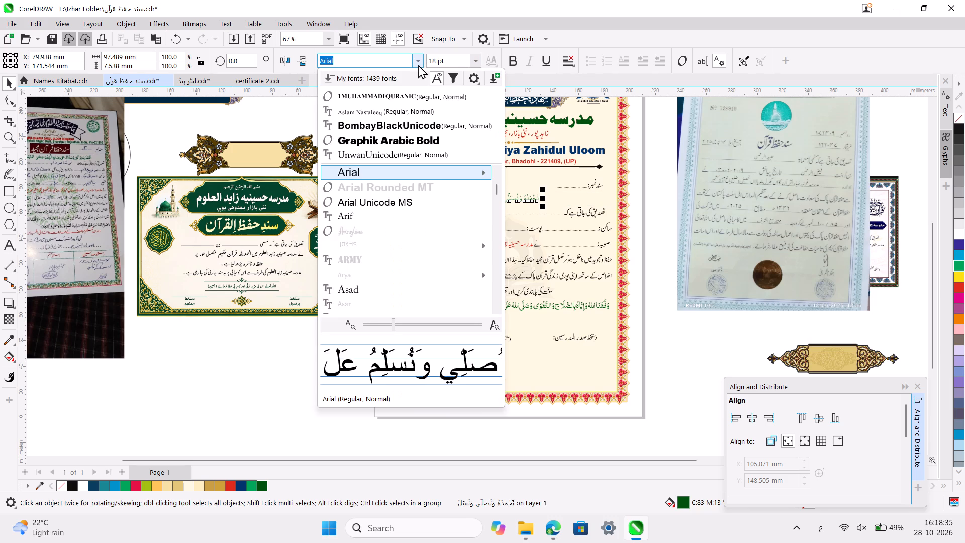
pyautogui.click(427, 99)
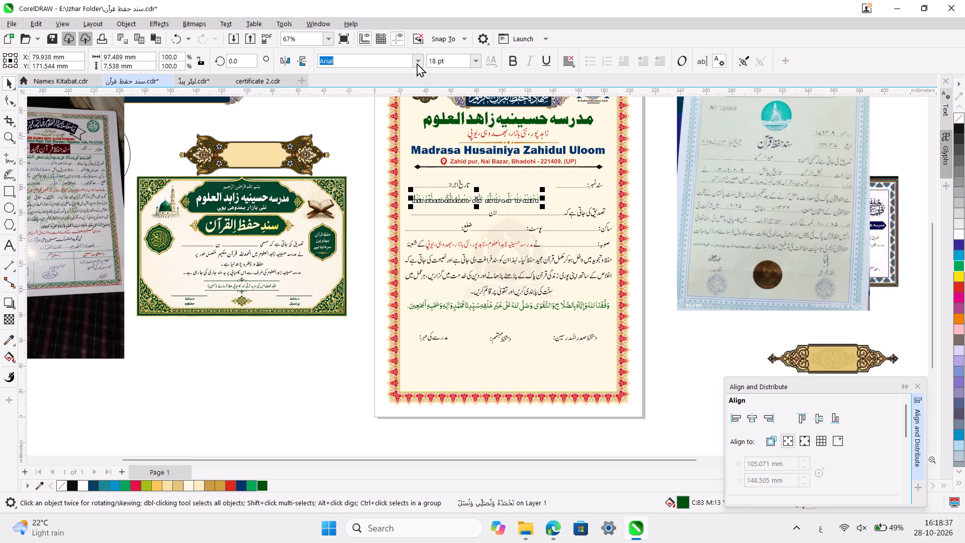
pyautogui.click(417, 63)
pyautogui.click(416, 113)
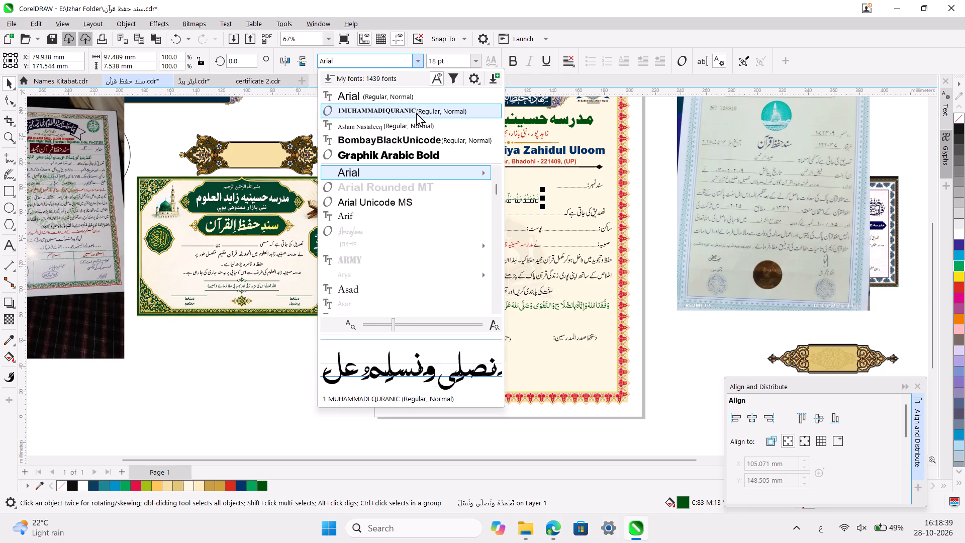
# Centre the opening praise line horizontally on the page and deselect it.
pyautogui.keyDown('ctrl'); pyautogui.scroll(2, 475, 177); pyautogui.keyUp('ctrl')
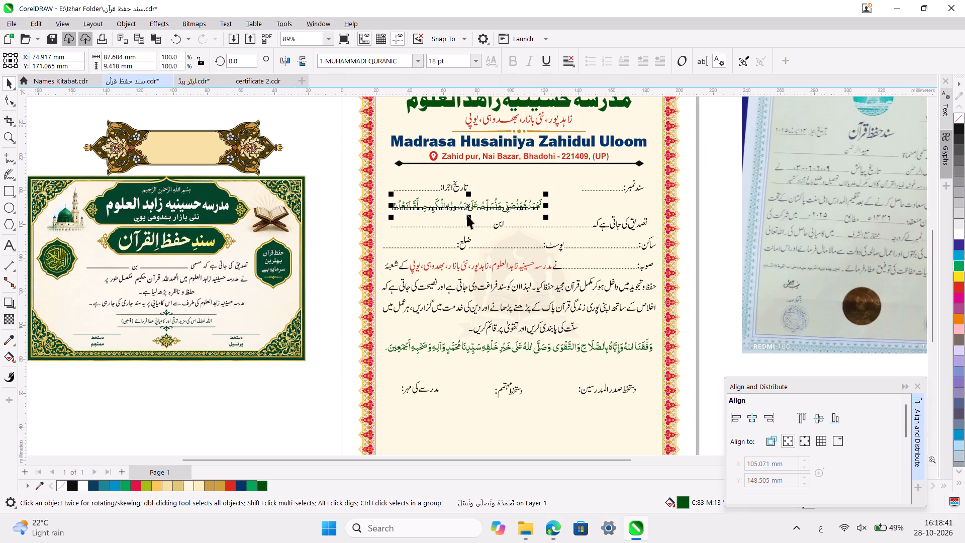
pyautogui.click(753, 418)
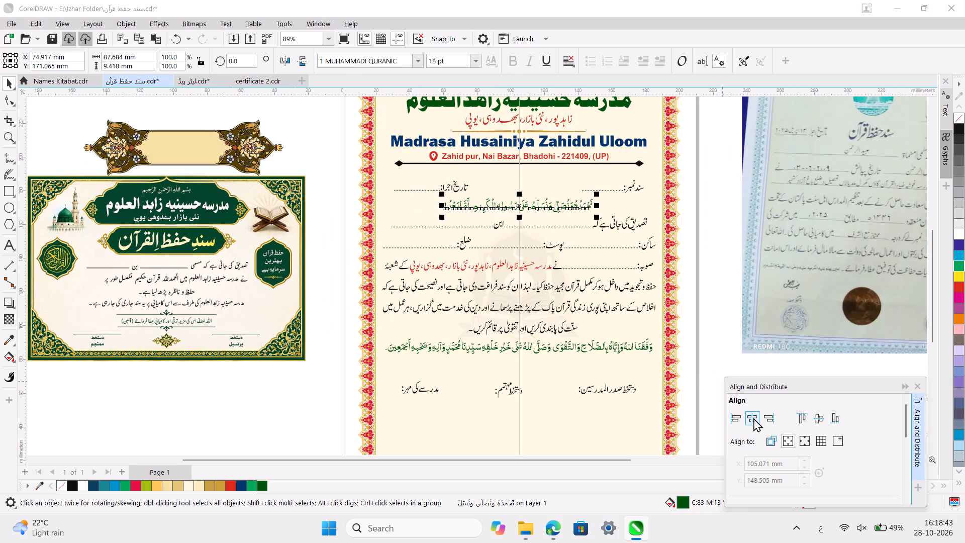
pyautogui.click(286, 397)
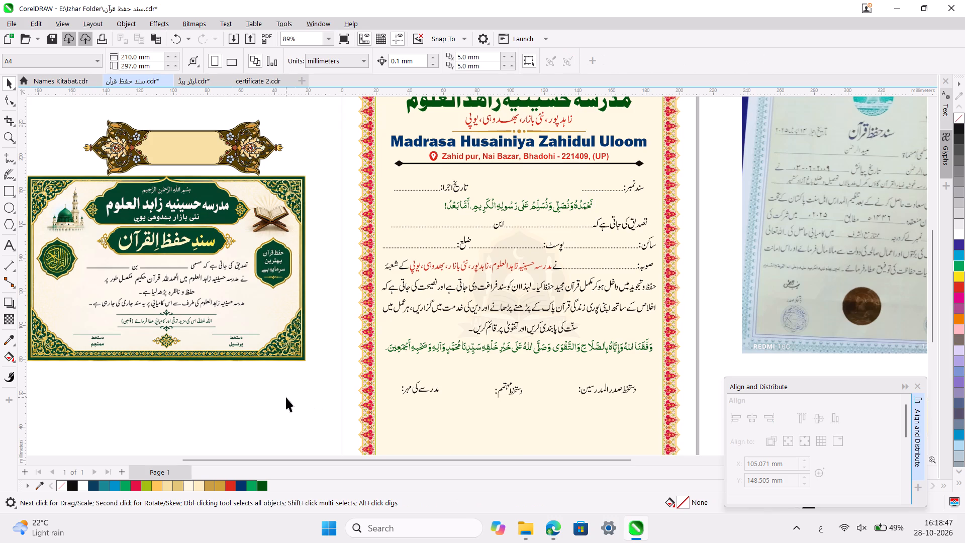
# Nudge the certificate number and issue date group up about 2 mm, away from the opening praise line.
pyautogui.scroll(-1, 471, 388)
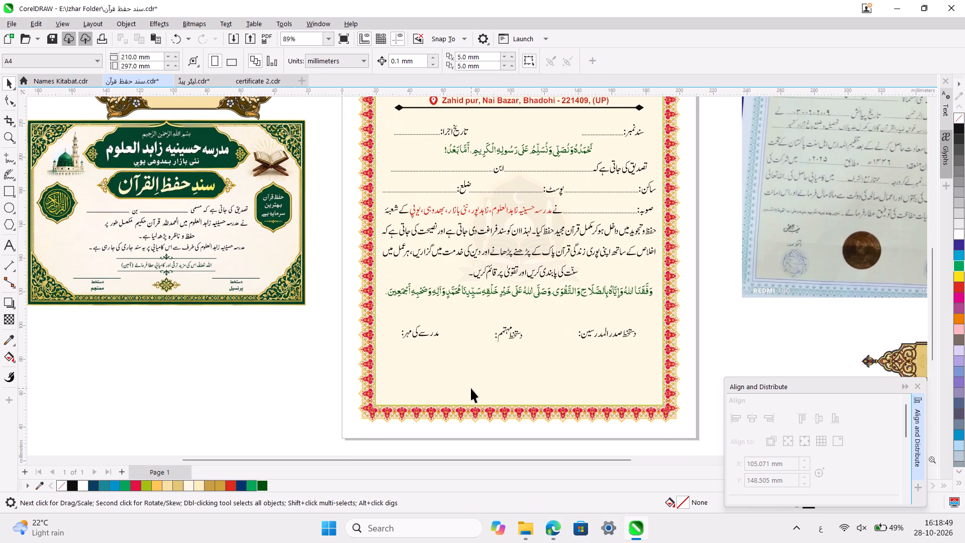
pyautogui.scroll(-1, 471, 388)
pyautogui.scroll(1, 471, 388)
pyautogui.scroll(-1, 563, 320)
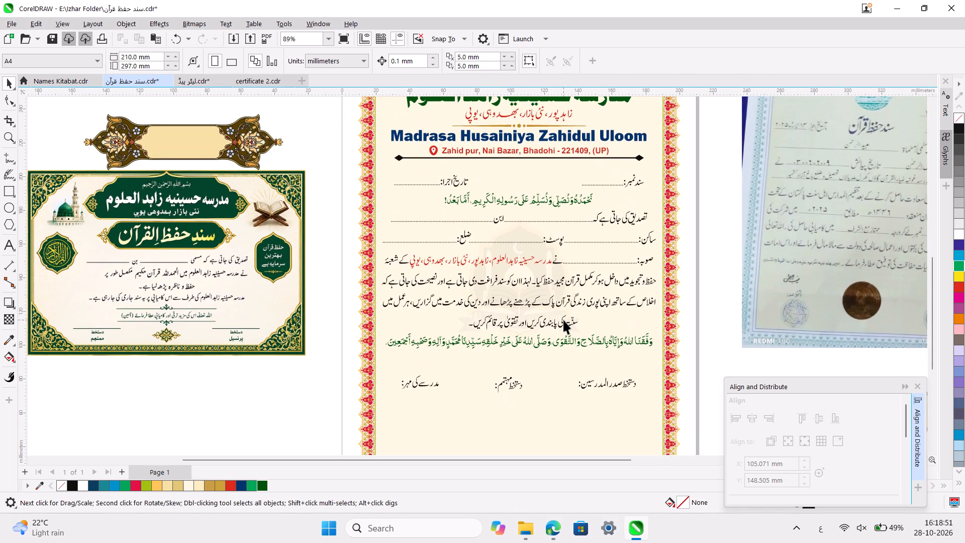
pyautogui.scroll(-1, 563, 320)
pyautogui.scroll(3, 563, 320)
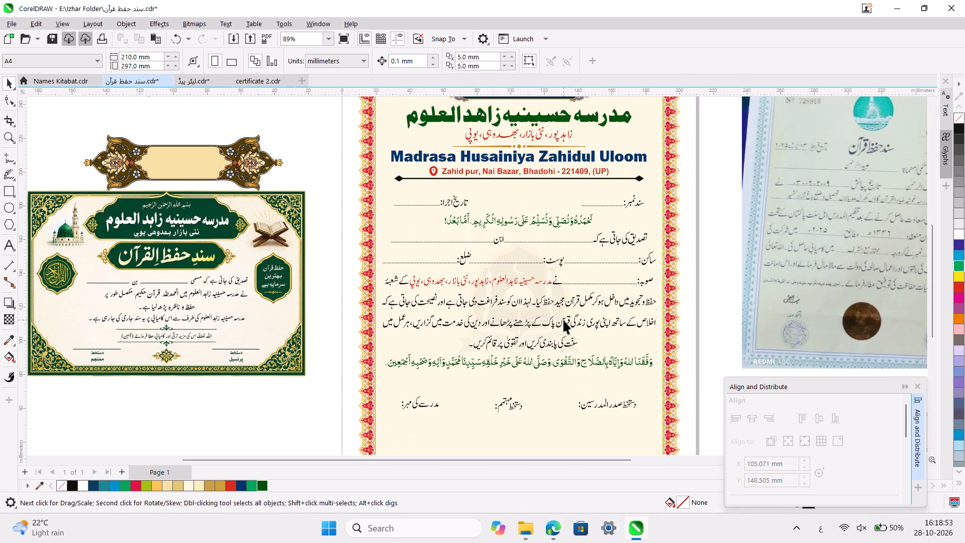
pyautogui.scroll(1, 563, 320)
pyautogui.click(616, 266)
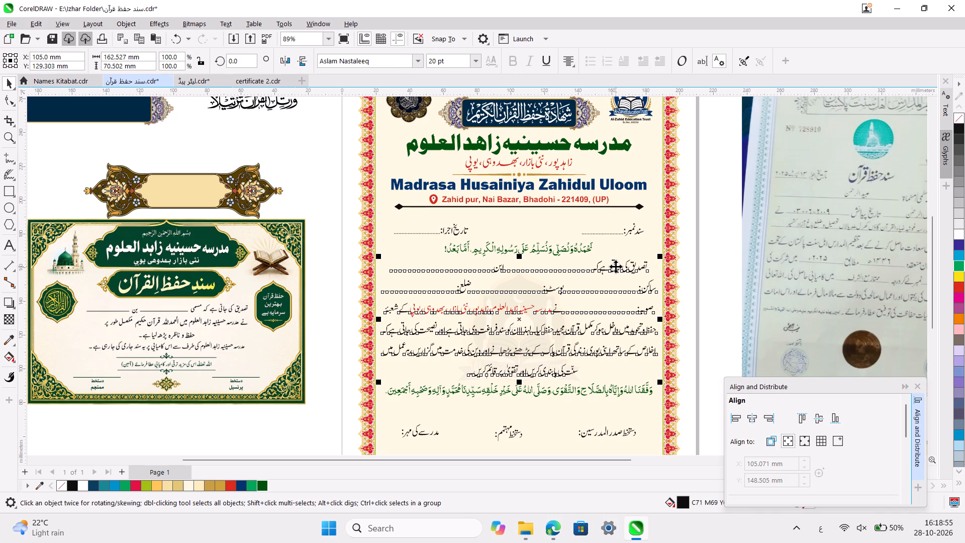
pyautogui.click(572, 251)
pyautogui.keyDown('ctrl'); pyautogui.scroll(4, 572, 251); pyautogui.keyUp('ctrl')
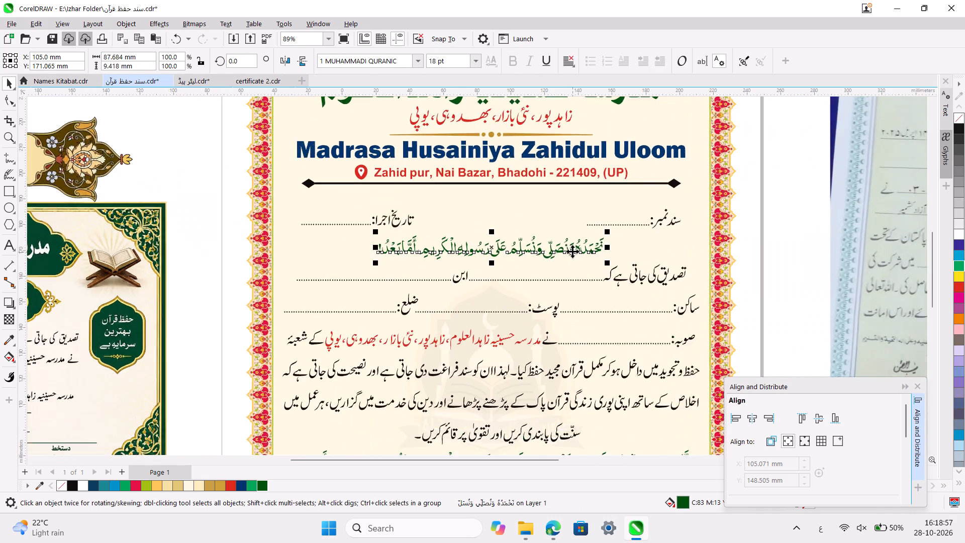
pyautogui.click(661, 220)
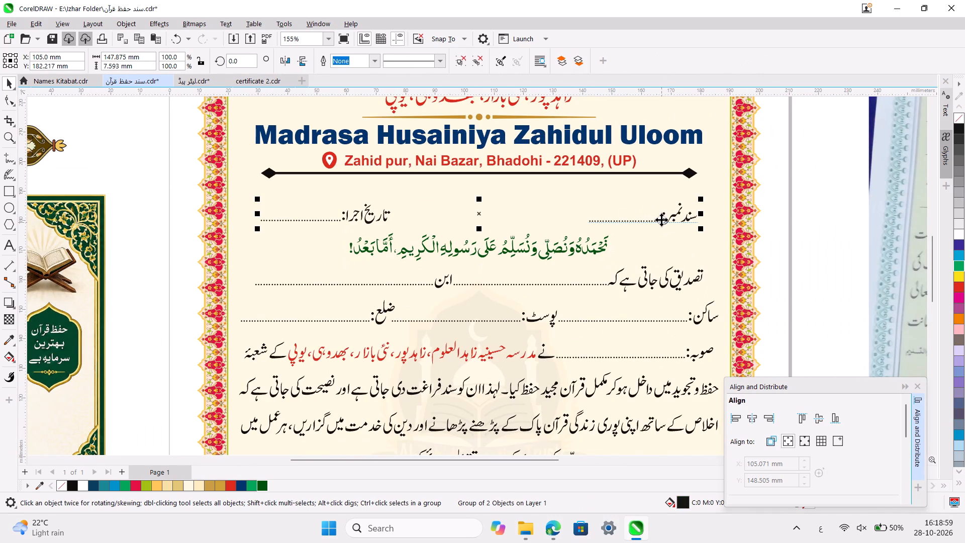
pyautogui.press('Up')
pyautogui.press('Up')
pyautogui.press('Up')
pyautogui.press('Up')
pyautogui.press('Up')
pyautogui.press('Up')
pyautogui.press('Up')
pyautogui.press('Up')
pyautogui.press('Up')
pyautogui.press('Up')
pyautogui.press('Up')
pyautogui.press('Up')
pyautogui.press('Up')
pyautogui.press('Up')
pyautogui.press('Up')
pyautogui.press('Up')
pyautogui.press('Up')
pyautogui.press('Up')
pyautogui.press('Up')
pyautogui.press('Up')
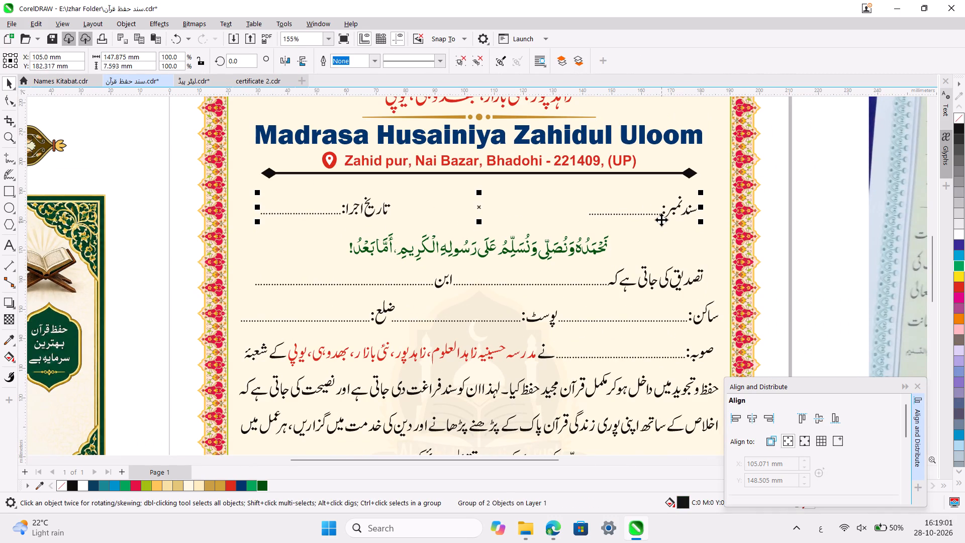
# Align the opening praise line to the page's horizontal centre again and deselect it.
pyautogui.click(599, 253)
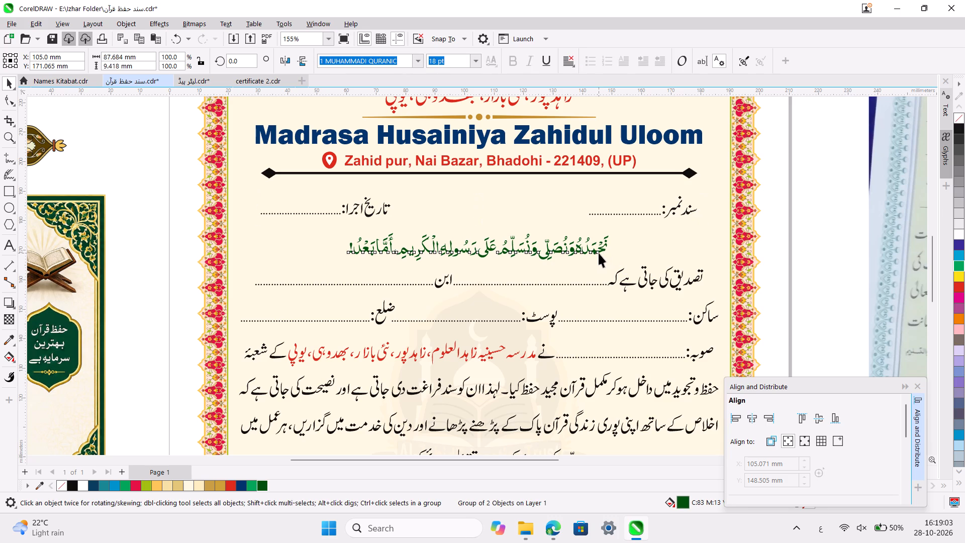
pyautogui.keyDown('ctrl'); pyautogui.scroll(-4, 599, 253); pyautogui.keyUp('ctrl')
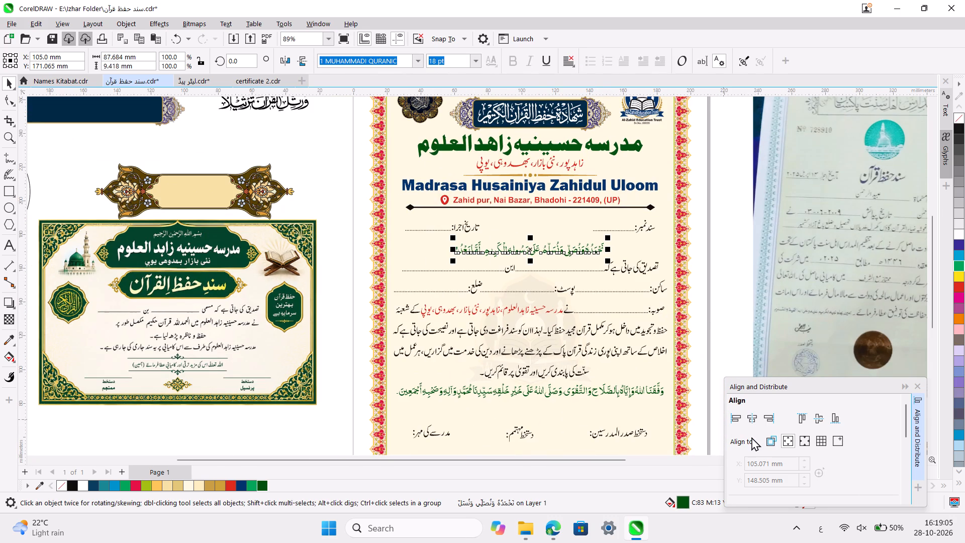
pyautogui.click(749, 416)
pyautogui.click(324, 179)
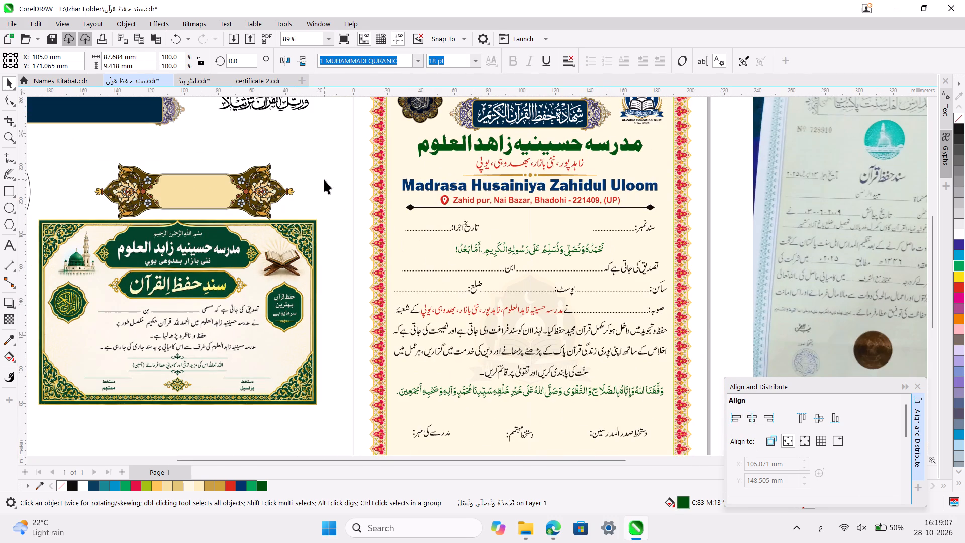
# Examine the certificate from the header to the bottom border, checking the spacing around the opening praise line and the signature labels.
pyautogui.scroll(-1, 324, 179)
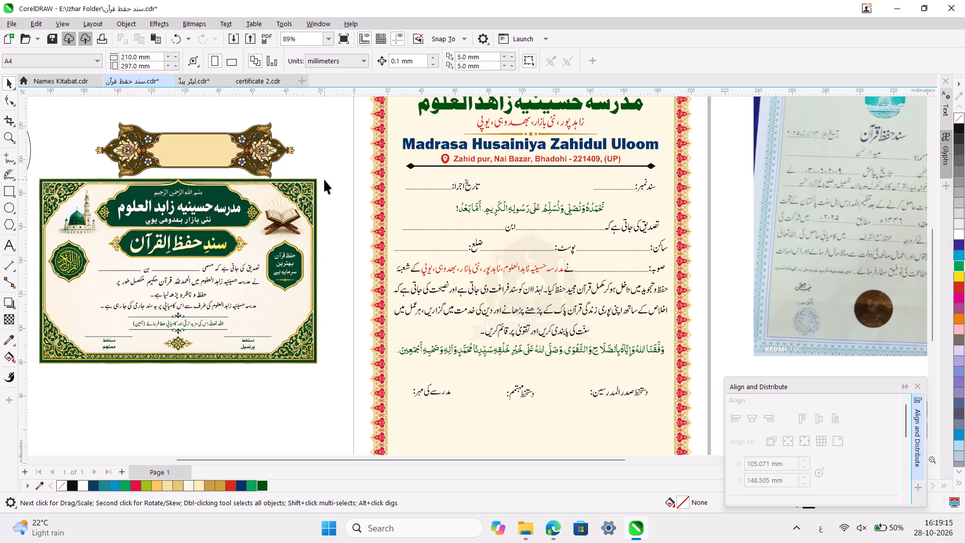
pyautogui.scroll(-2, 524, 257)
pyautogui.scroll(1, 524, 257)
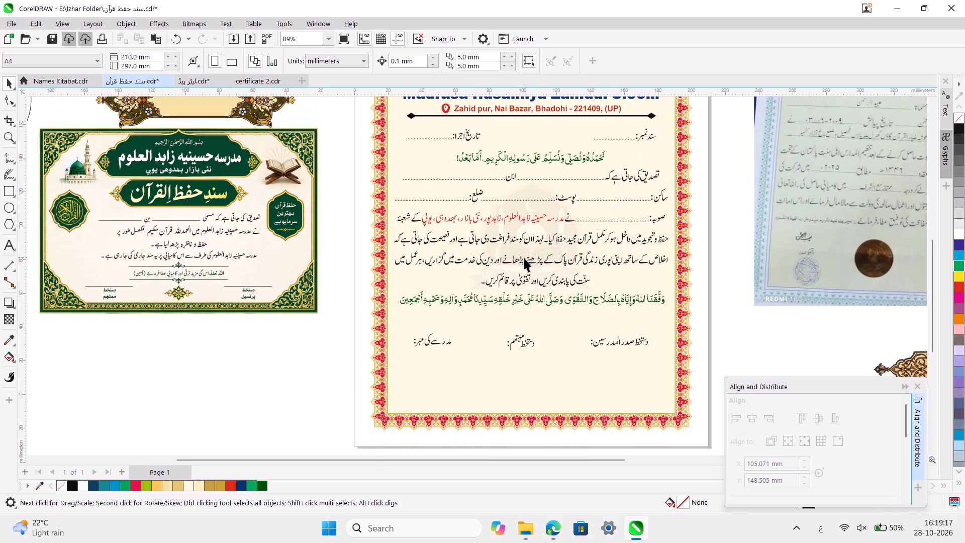
pyautogui.scroll(3, 524, 257)
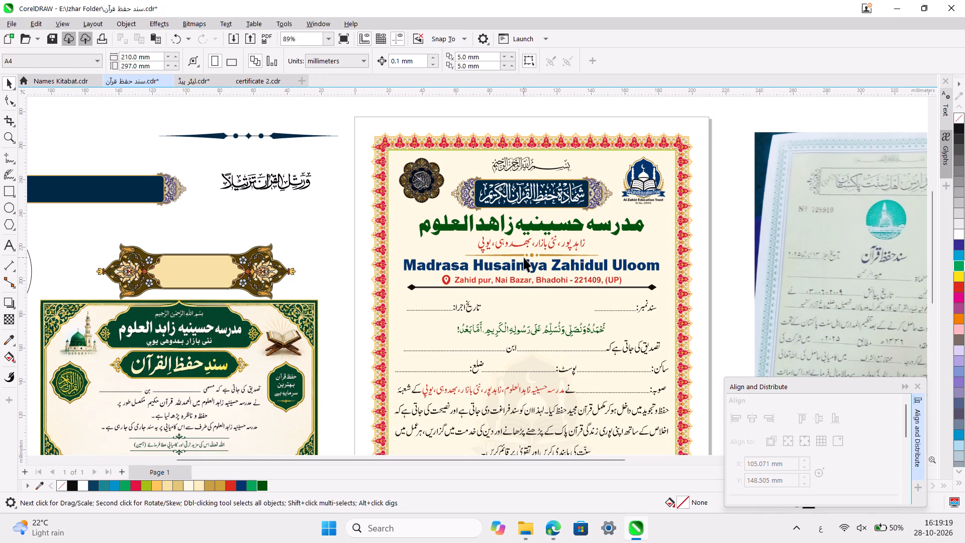
pyautogui.scroll(-3, 524, 257)
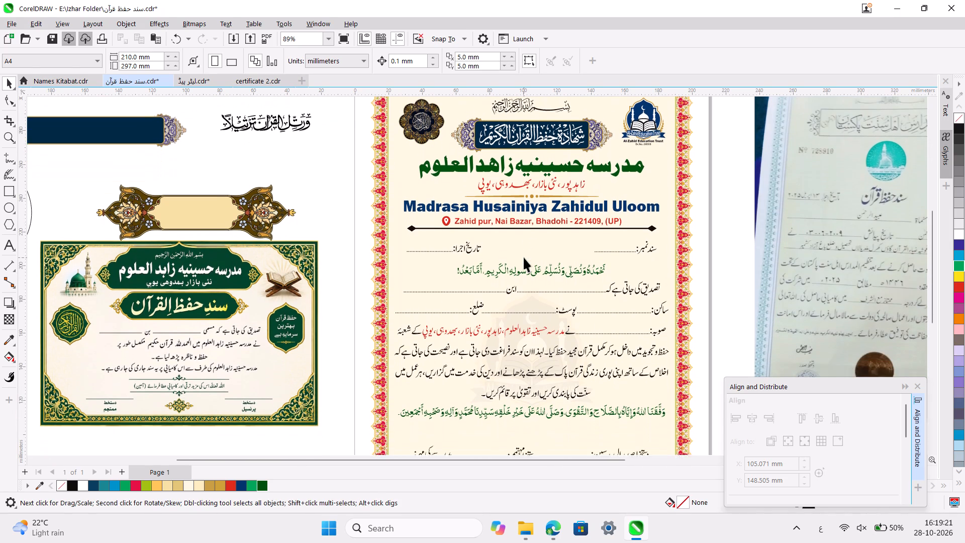
pyautogui.scroll(-2, 524, 257)
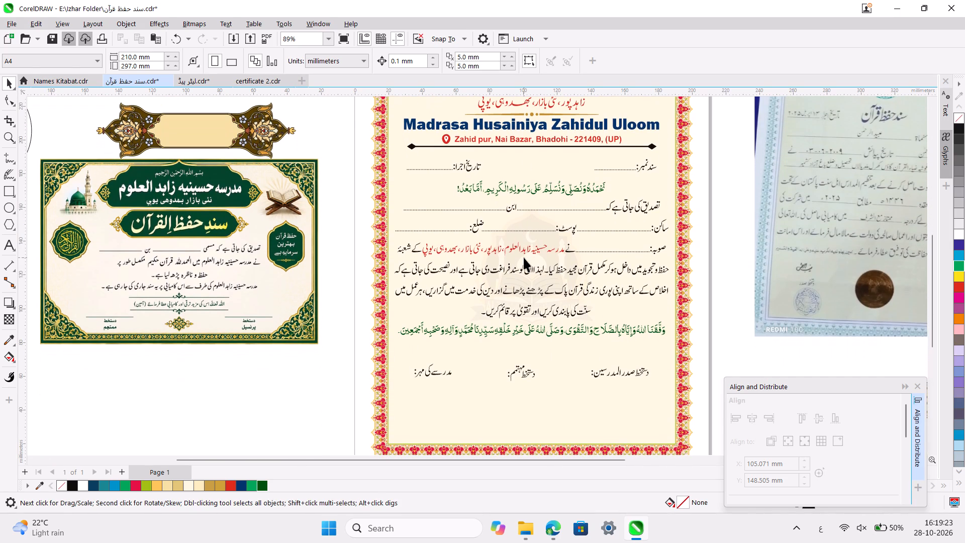
pyautogui.scroll(-1, 363, 398)
pyautogui.scroll(1, 363, 398)
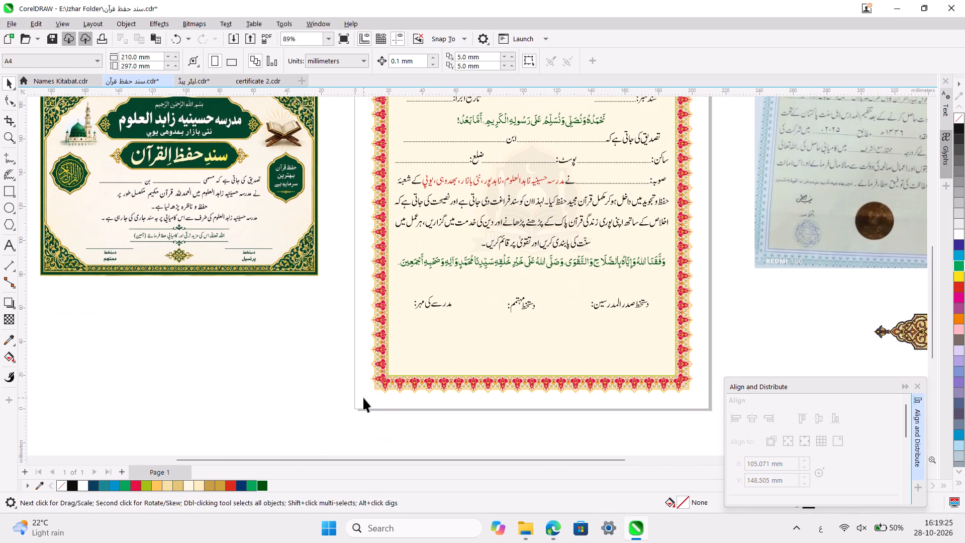
pyautogui.scroll(2, 363, 398)
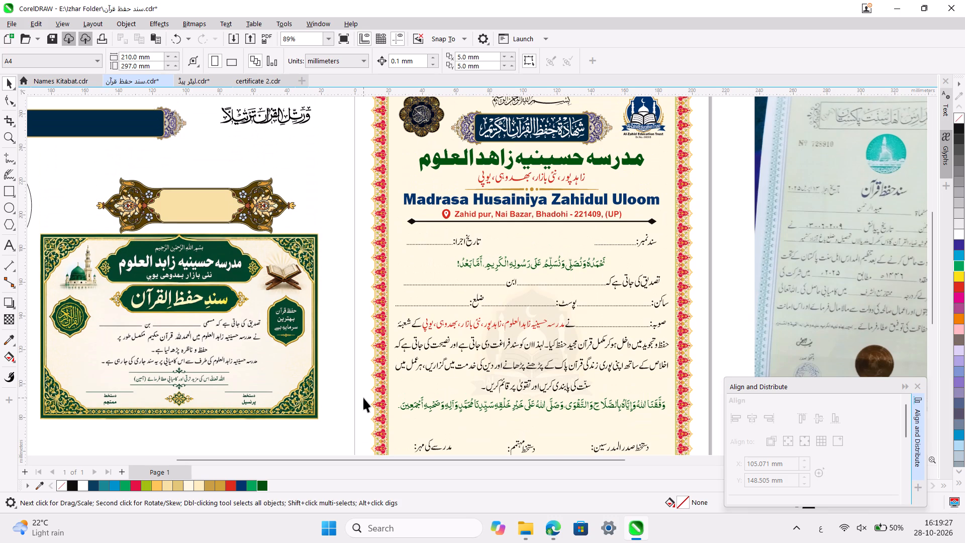
# Save the certificate document.
pyautogui.scroll(-4, 363, 398)
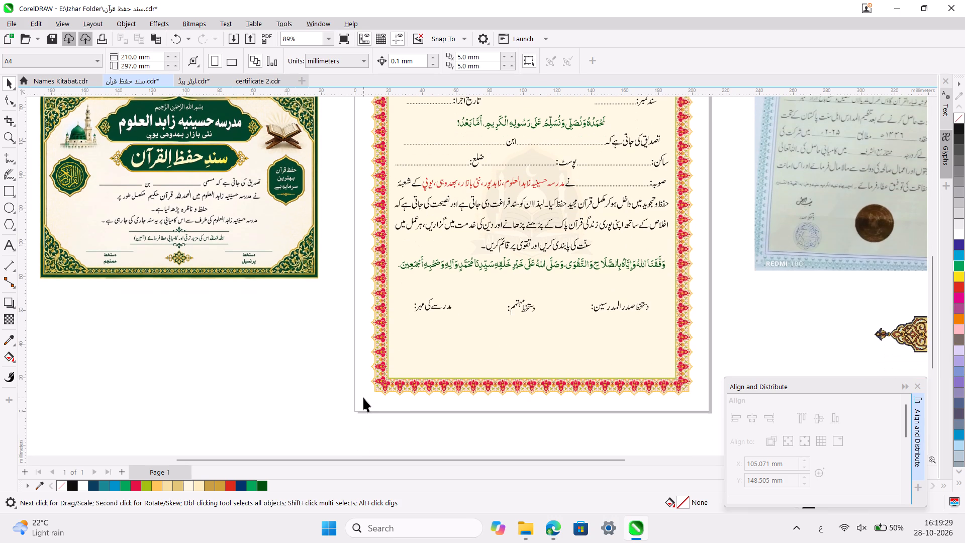
pyautogui.scroll(1, 363, 398)
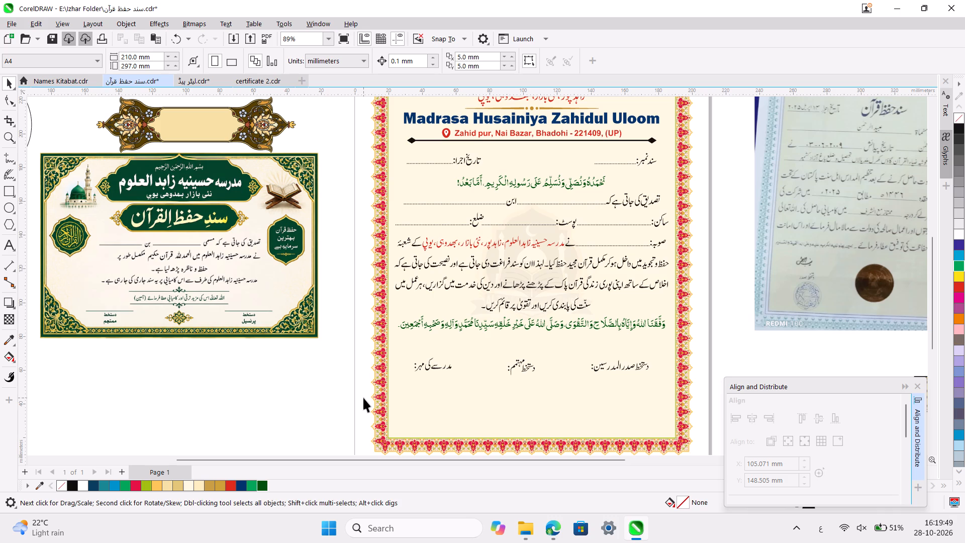
pyautogui.click(51, 33)
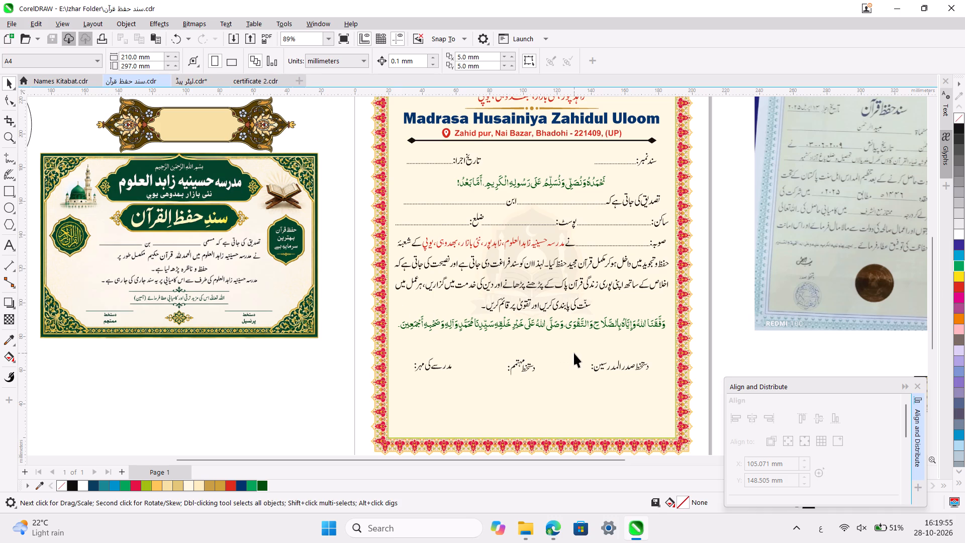
# Examine the certificate layout alongside the reference certificates placed on both sides of the page.
pyautogui.hscroll(2, 574, 353)
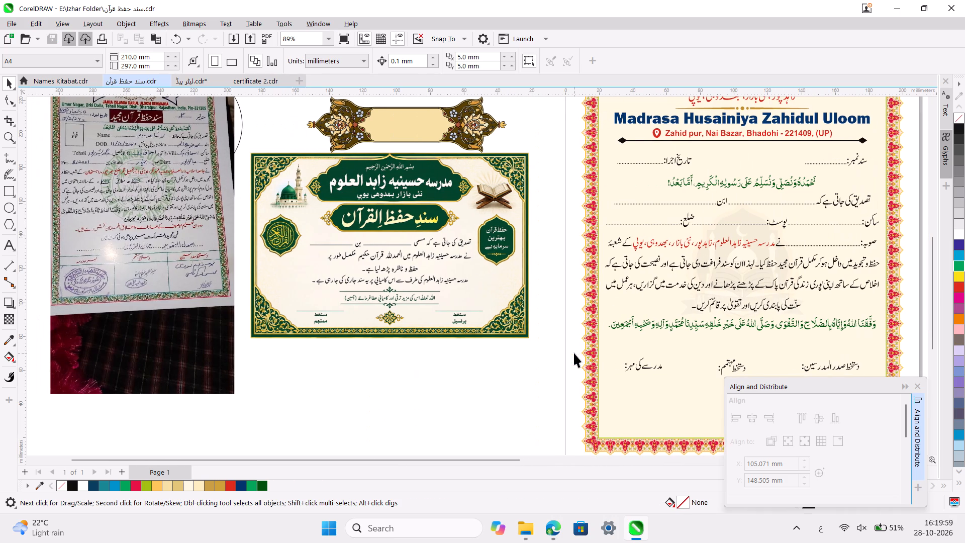
pyautogui.hscroll(-4, 574, 353)
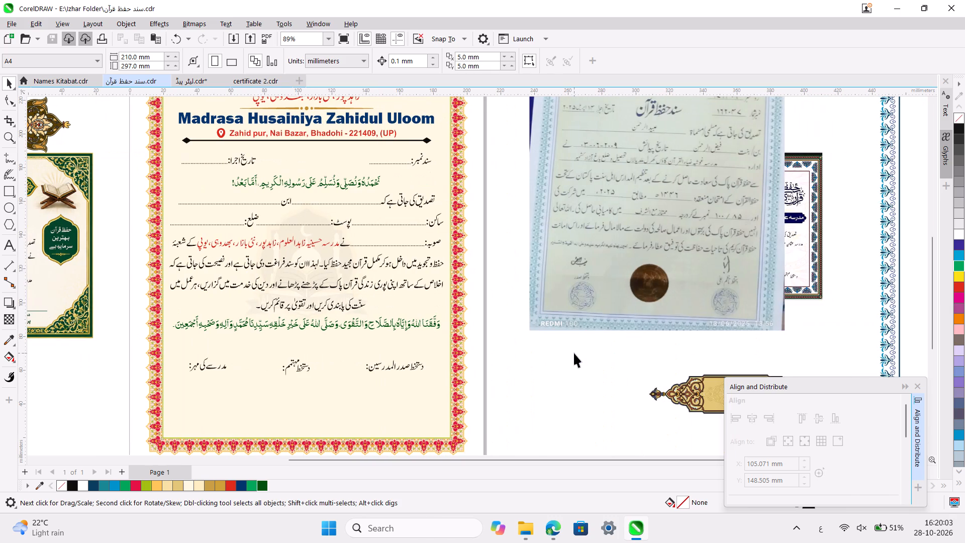
pyautogui.hscroll(1, 574, 353)
pyautogui.scroll(1, 574, 353)
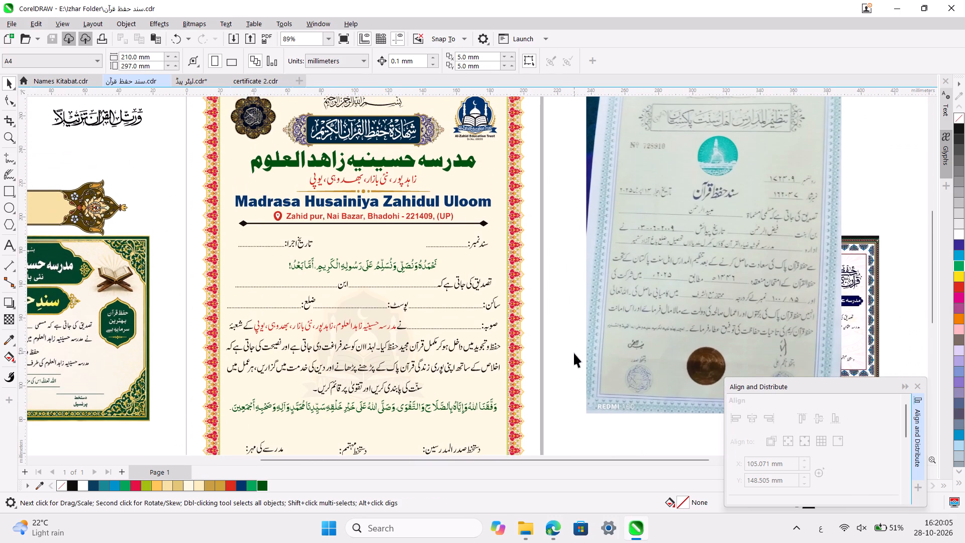
pyautogui.hscroll(2, 574, 353)
pyautogui.scroll(-3, 574, 353)
pyautogui.scroll(1, 574, 353)
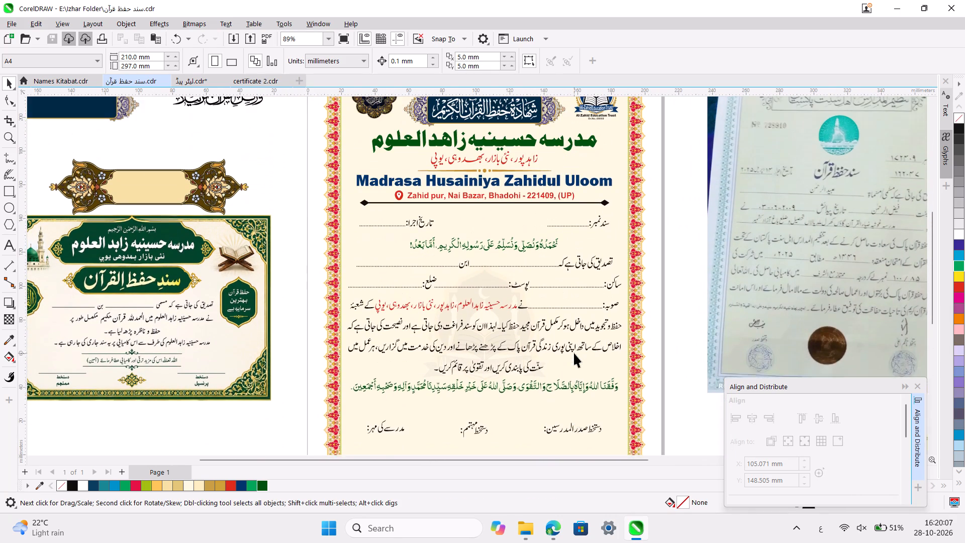
pyautogui.scroll(2, 574, 353)
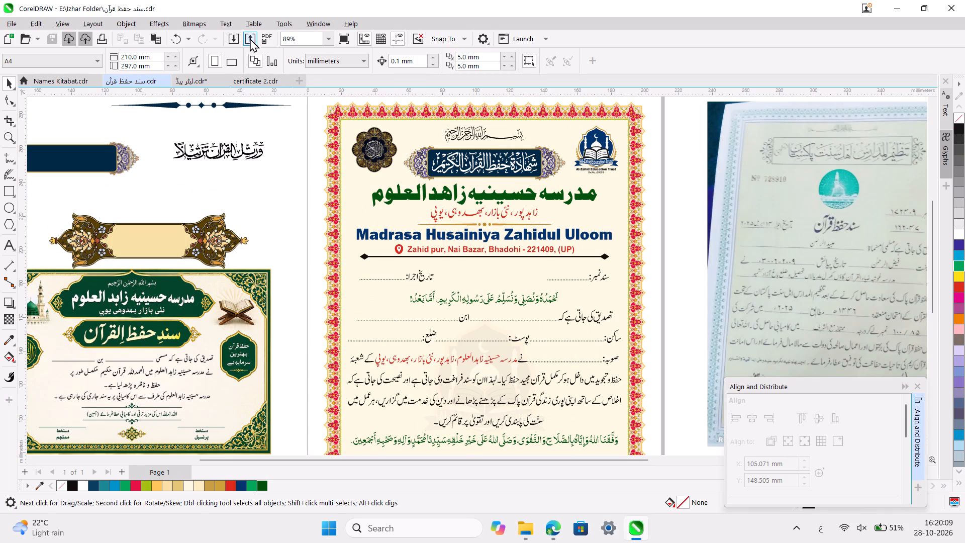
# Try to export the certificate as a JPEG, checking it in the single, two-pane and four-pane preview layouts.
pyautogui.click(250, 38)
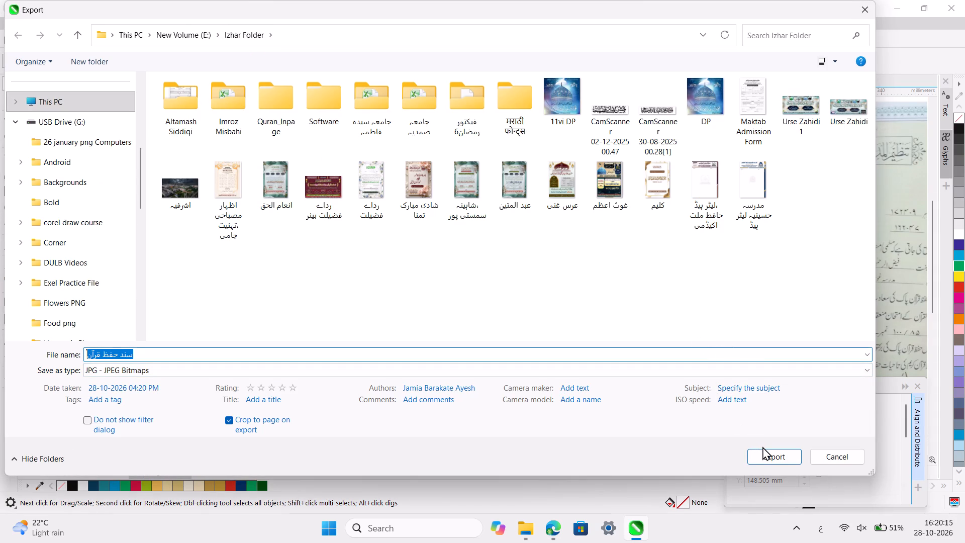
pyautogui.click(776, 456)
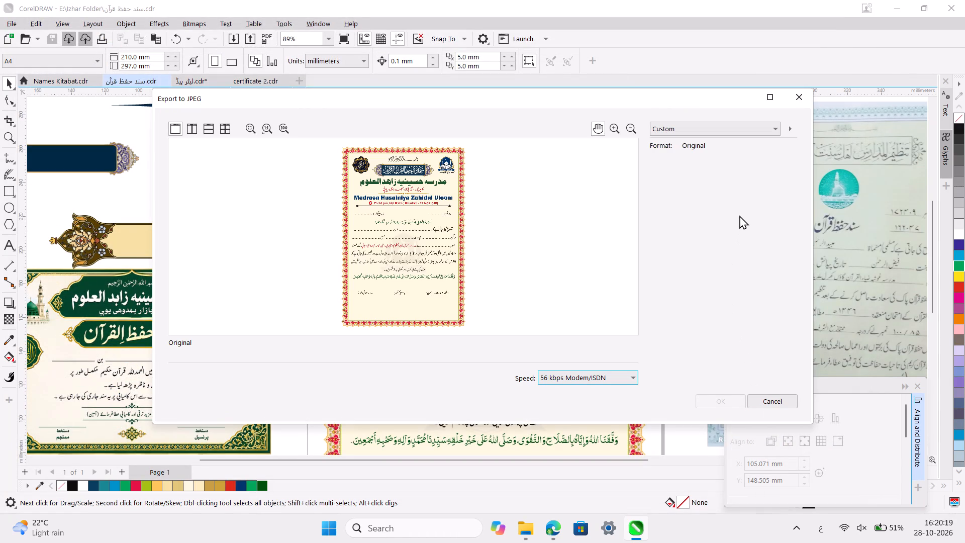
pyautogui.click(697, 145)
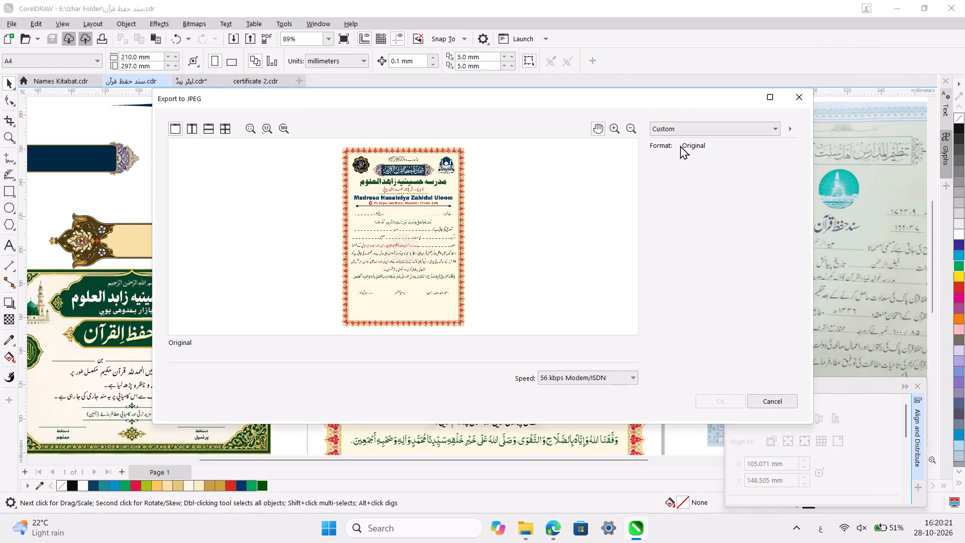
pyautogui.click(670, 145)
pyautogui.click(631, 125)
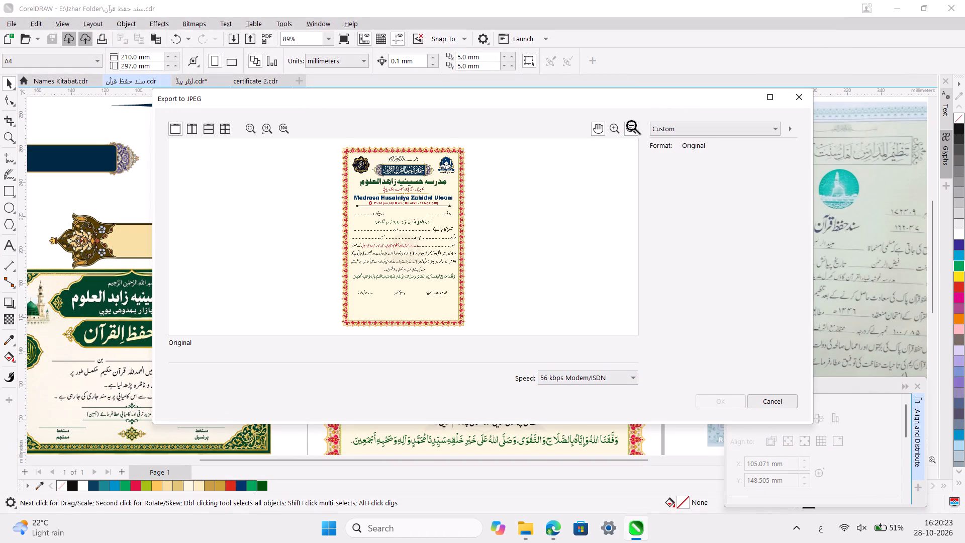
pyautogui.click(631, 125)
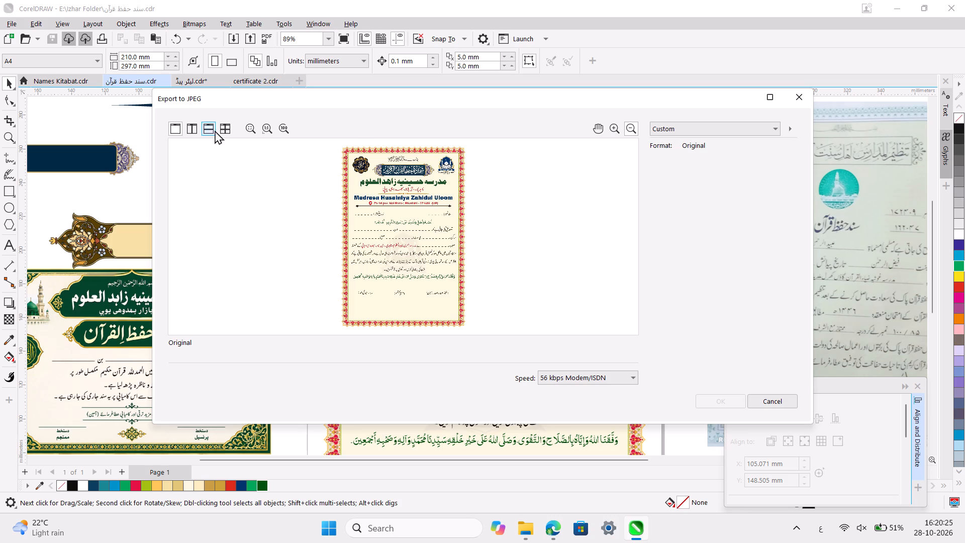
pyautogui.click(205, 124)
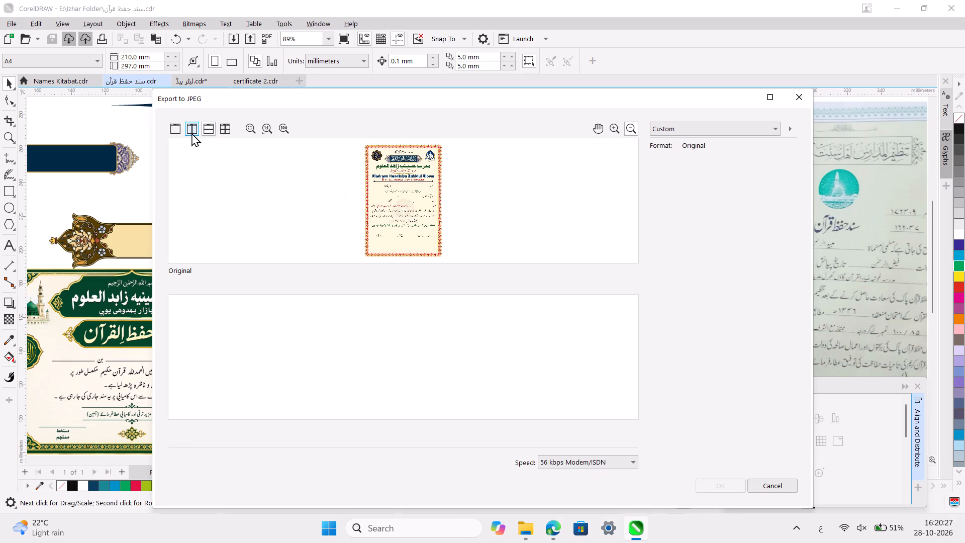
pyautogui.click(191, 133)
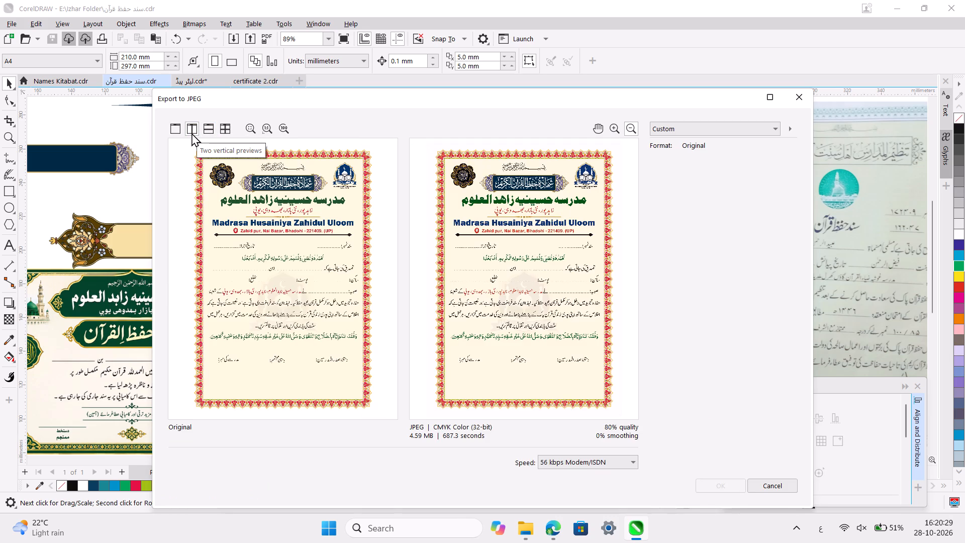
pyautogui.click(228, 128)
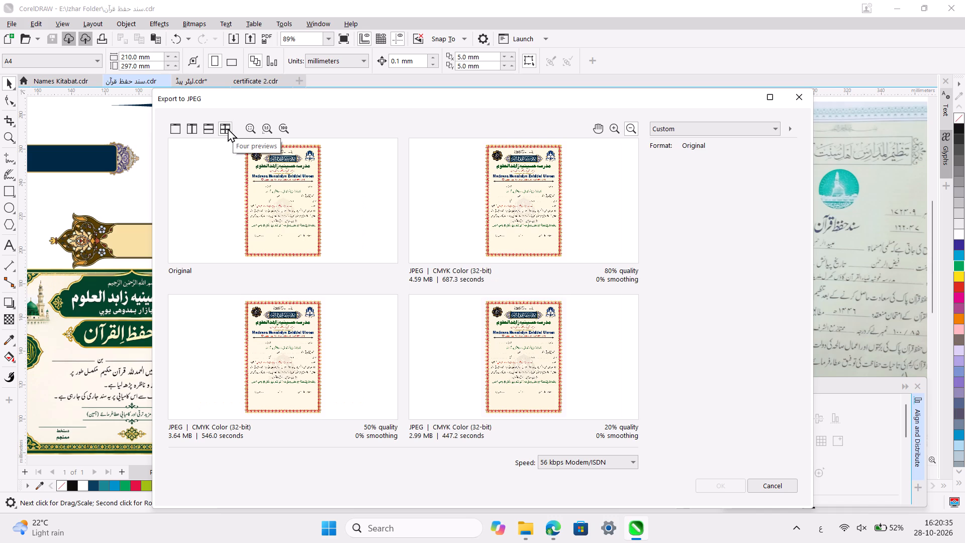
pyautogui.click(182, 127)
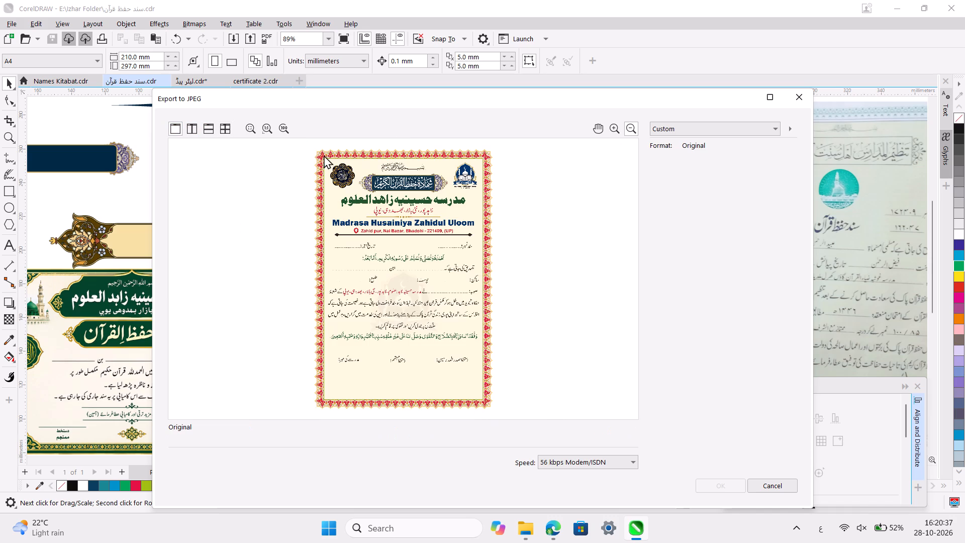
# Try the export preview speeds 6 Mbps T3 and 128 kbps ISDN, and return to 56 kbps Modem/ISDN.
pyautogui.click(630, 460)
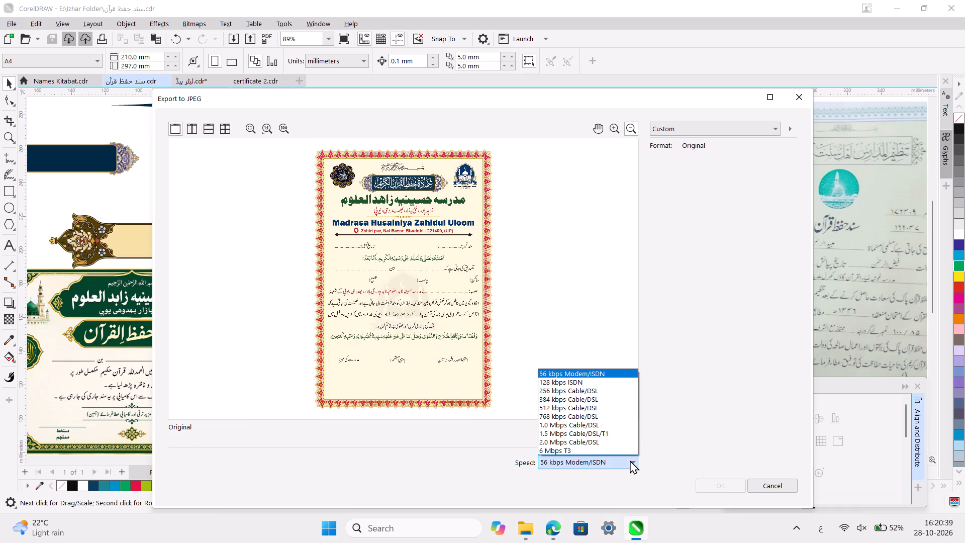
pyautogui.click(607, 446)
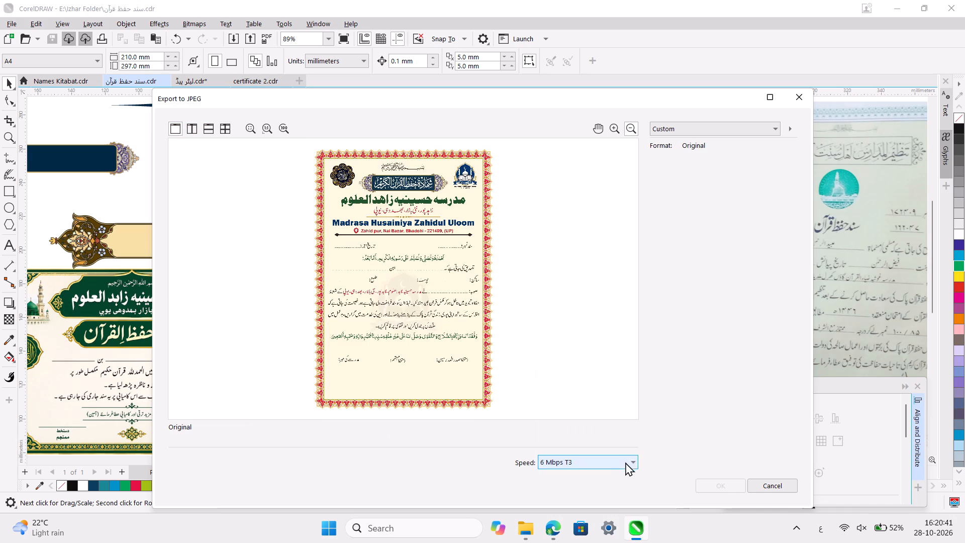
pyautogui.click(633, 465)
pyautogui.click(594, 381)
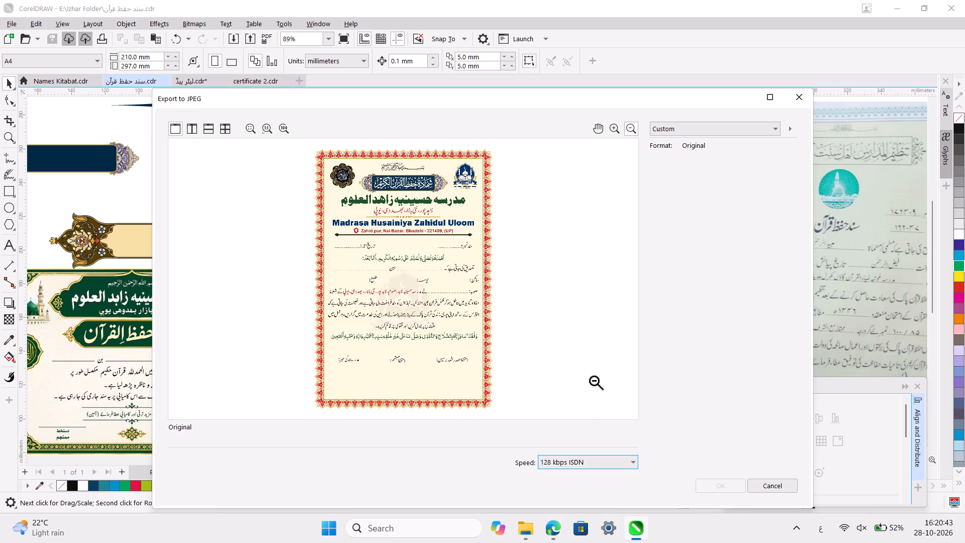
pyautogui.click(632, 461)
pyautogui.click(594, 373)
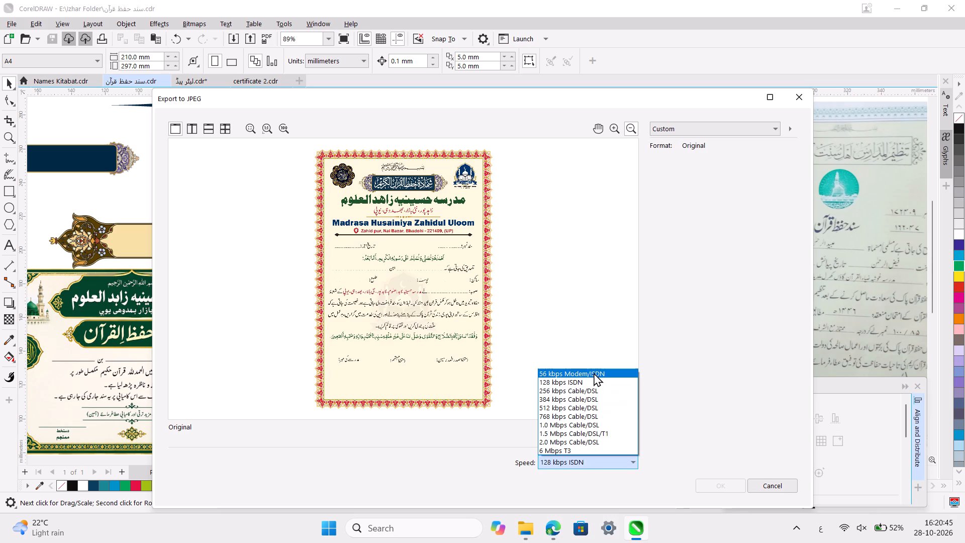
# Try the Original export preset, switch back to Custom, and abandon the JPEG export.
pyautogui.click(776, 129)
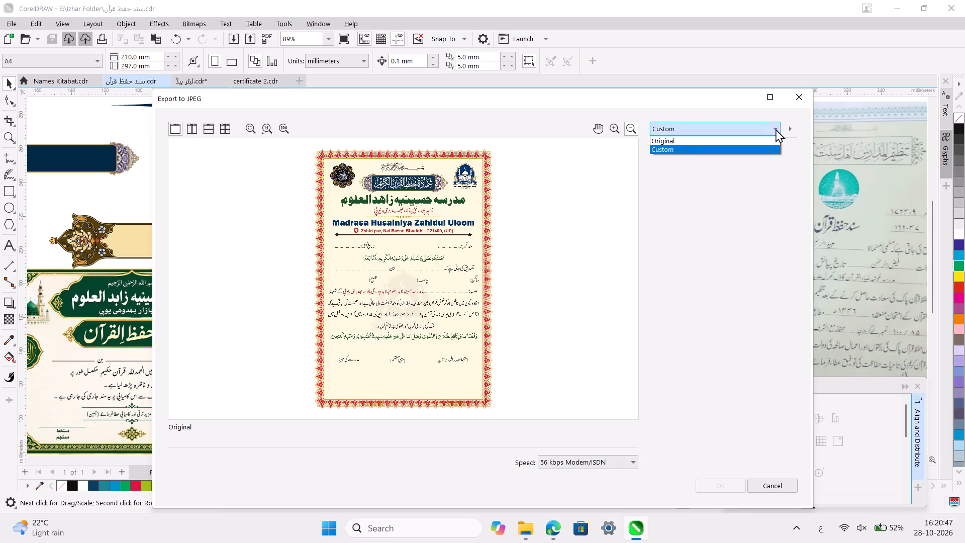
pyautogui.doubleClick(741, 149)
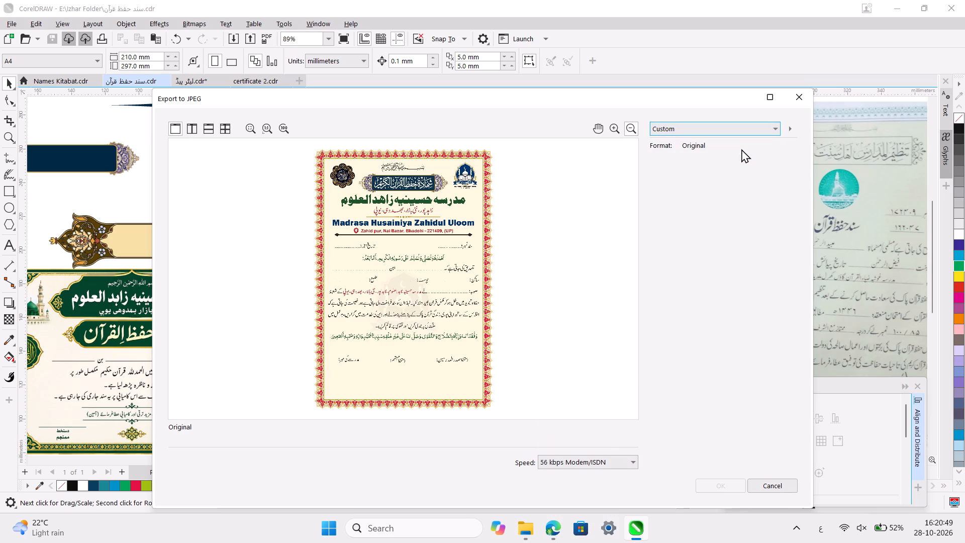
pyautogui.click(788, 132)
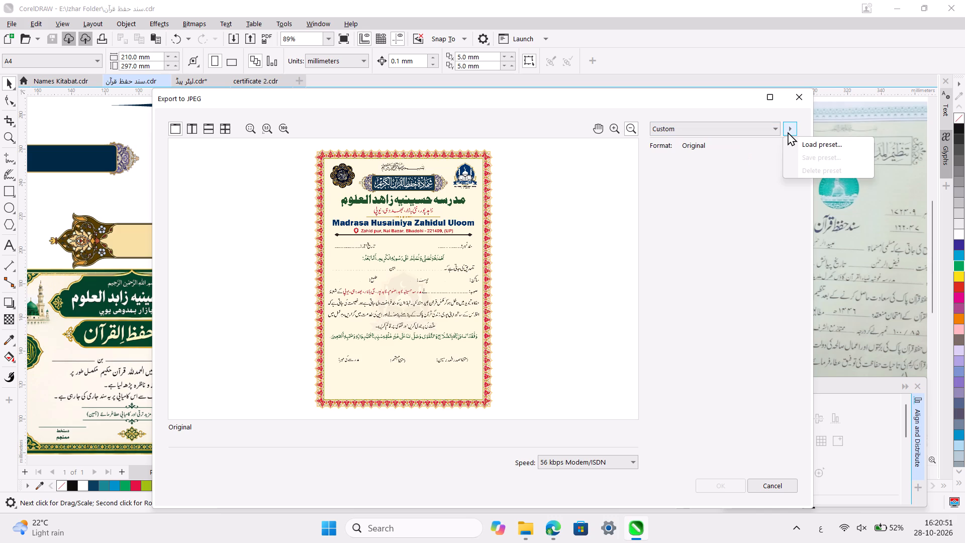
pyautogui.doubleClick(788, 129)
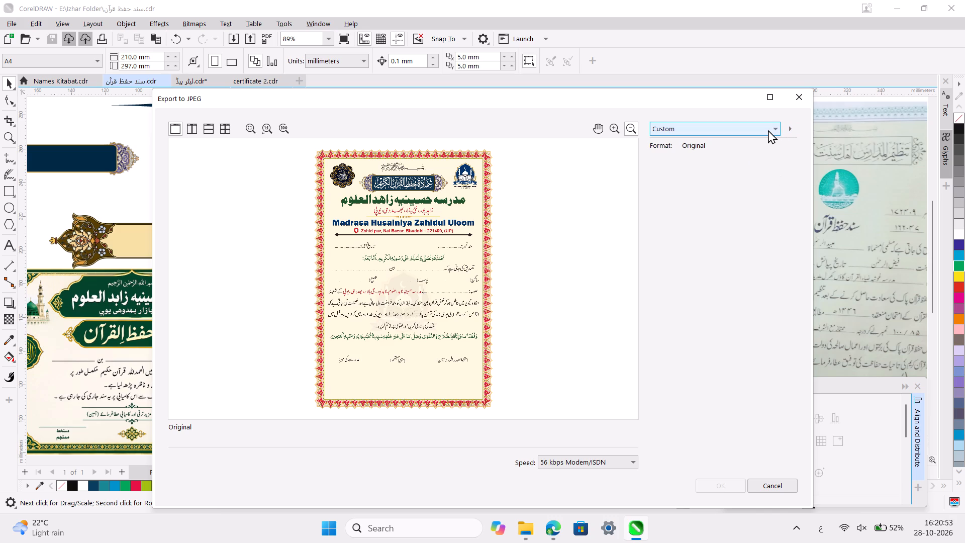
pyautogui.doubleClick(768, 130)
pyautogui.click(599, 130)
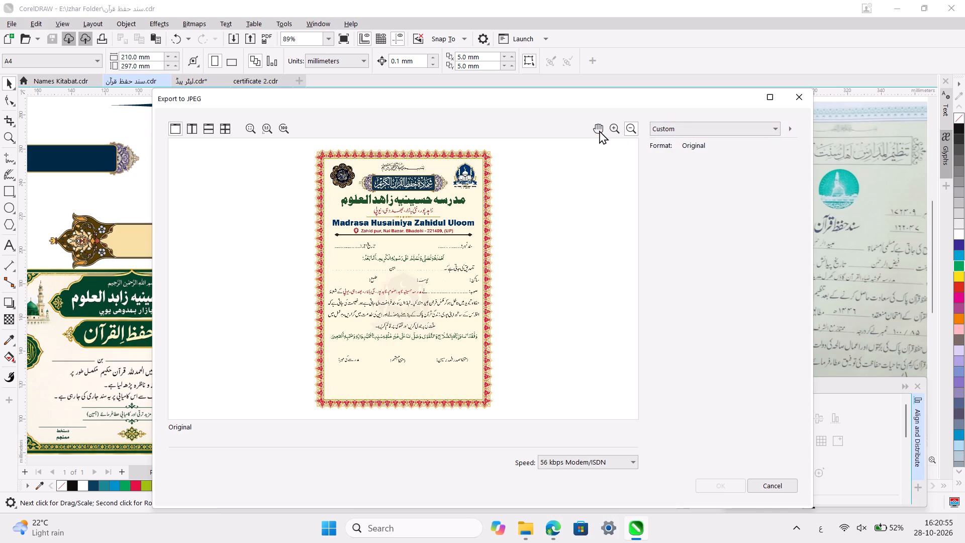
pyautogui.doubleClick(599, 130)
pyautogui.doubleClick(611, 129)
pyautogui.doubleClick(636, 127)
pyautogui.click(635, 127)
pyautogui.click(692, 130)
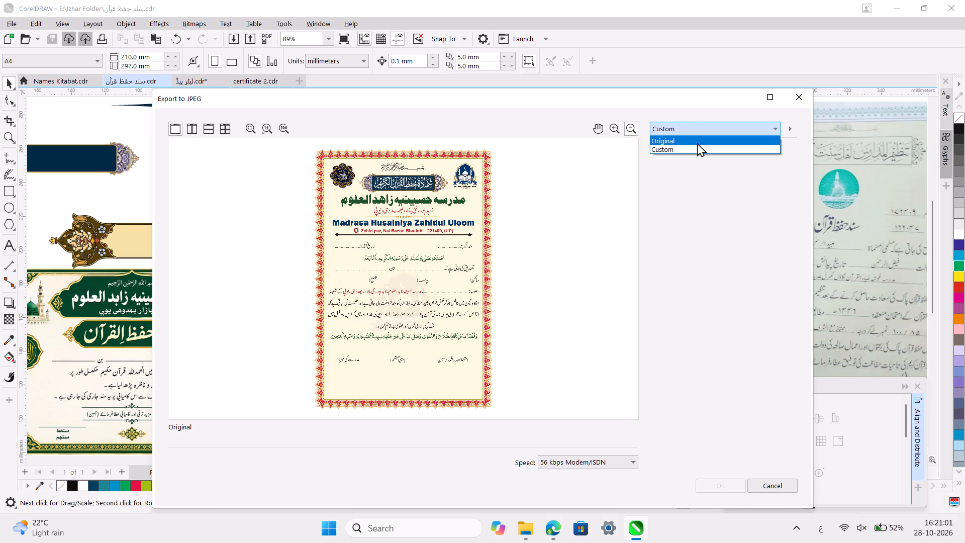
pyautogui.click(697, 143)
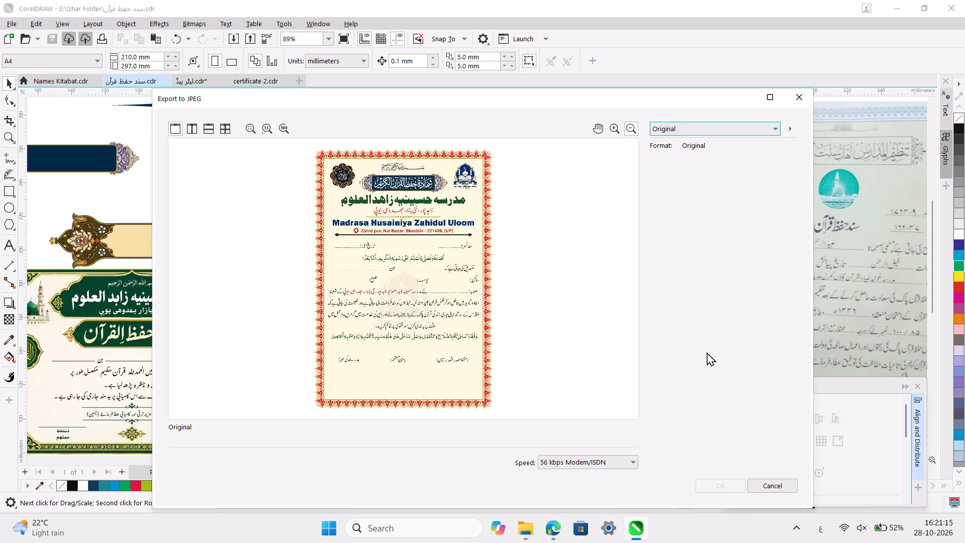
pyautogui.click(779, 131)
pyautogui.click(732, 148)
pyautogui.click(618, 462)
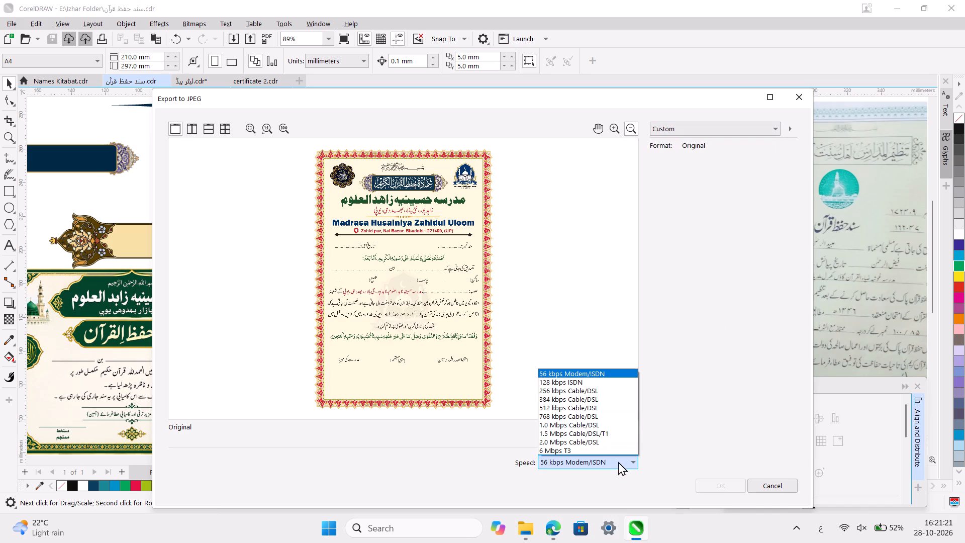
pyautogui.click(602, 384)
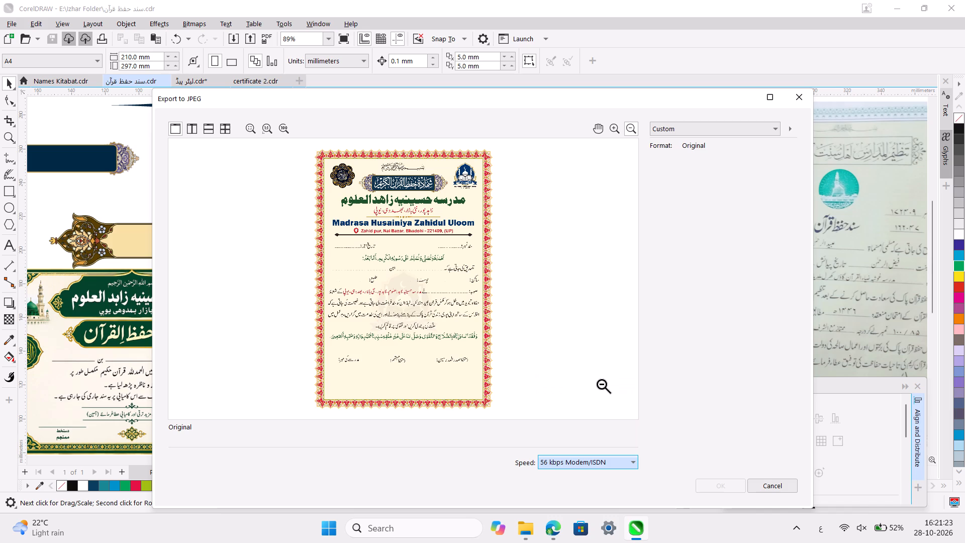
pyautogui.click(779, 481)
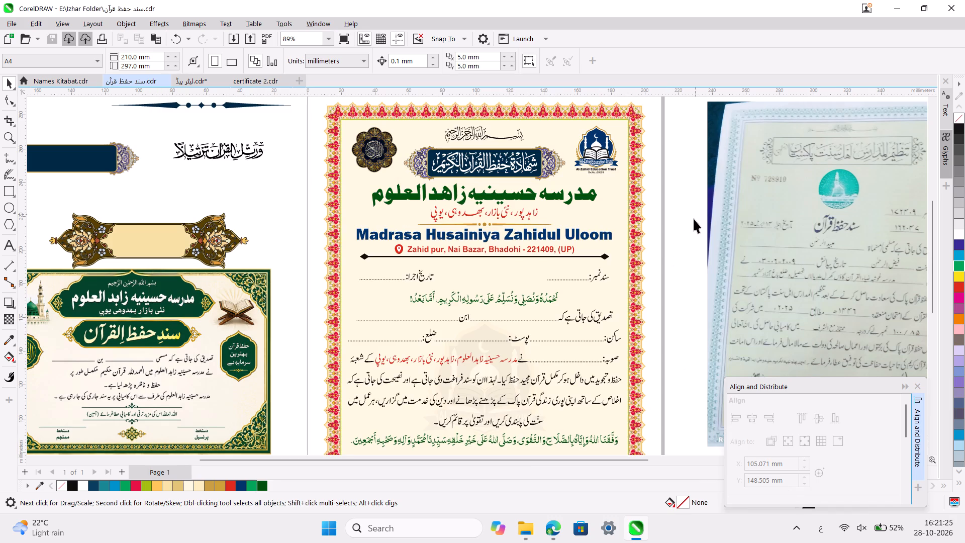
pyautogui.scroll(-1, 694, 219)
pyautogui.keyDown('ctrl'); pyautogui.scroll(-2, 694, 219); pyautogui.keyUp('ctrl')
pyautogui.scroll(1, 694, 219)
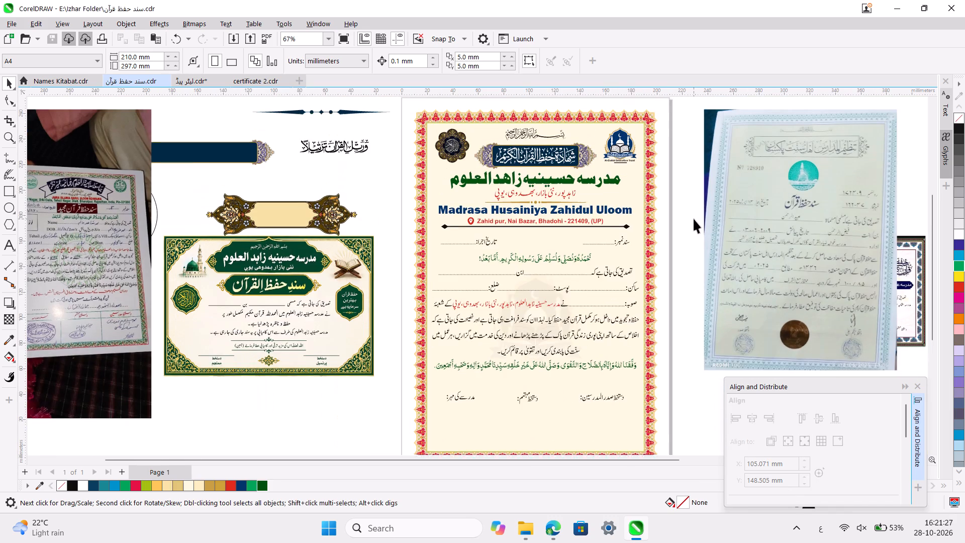
# Save the Quran memorization certificate document.
pyautogui.scroll(1, 694, 219)
pyautogui.click(692, 178)
pyautogui.hotkey('ctrl', 's')
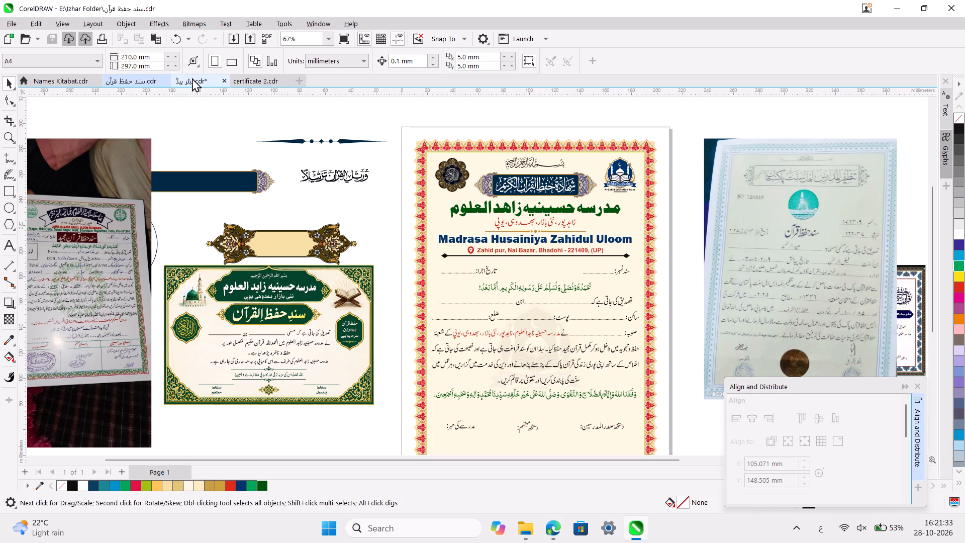
# Check the JPEG export settings of certificate 2.cdr for comparison, and cancel that export.
pyautogui.click(243, 82)
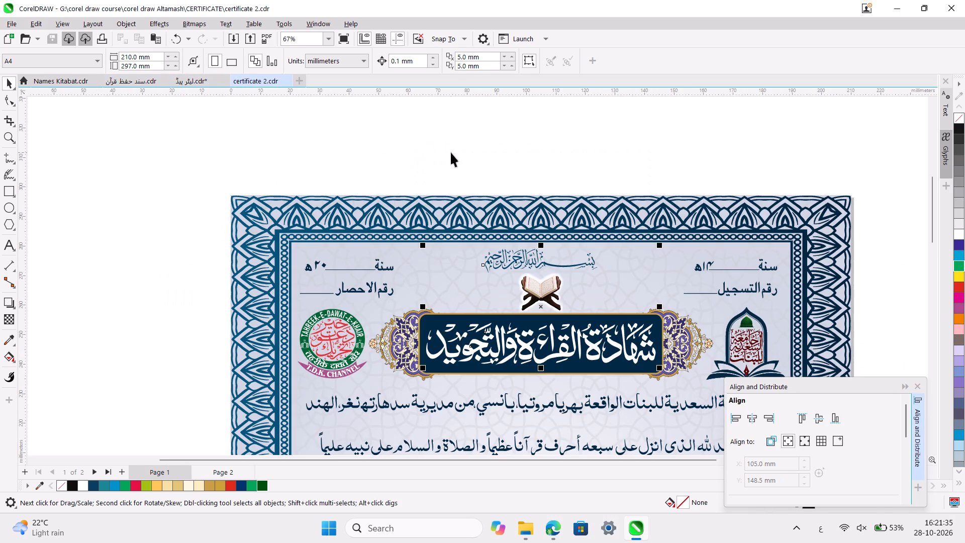
pyautogui.click(451, 152)
pyautogui.click(248, 34)
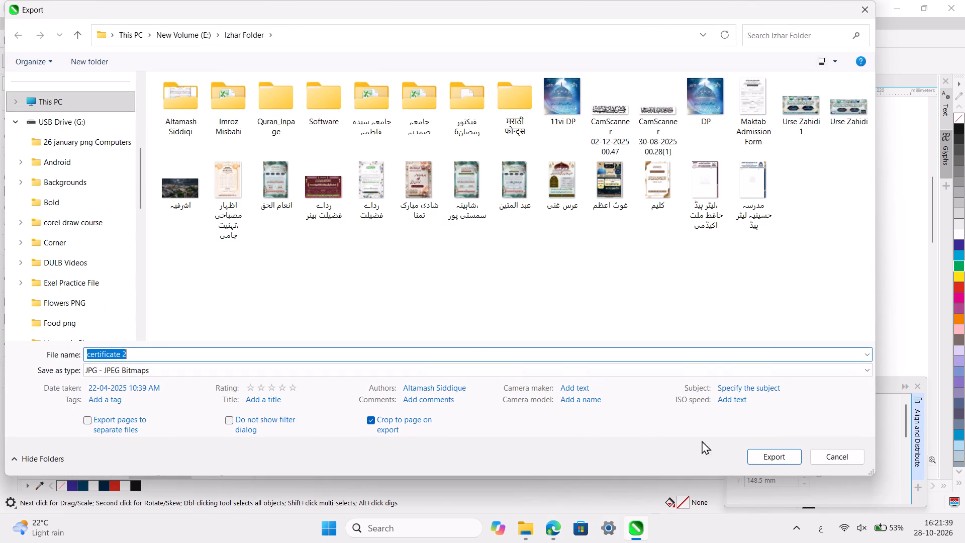
pyautogui.click(767, 458)
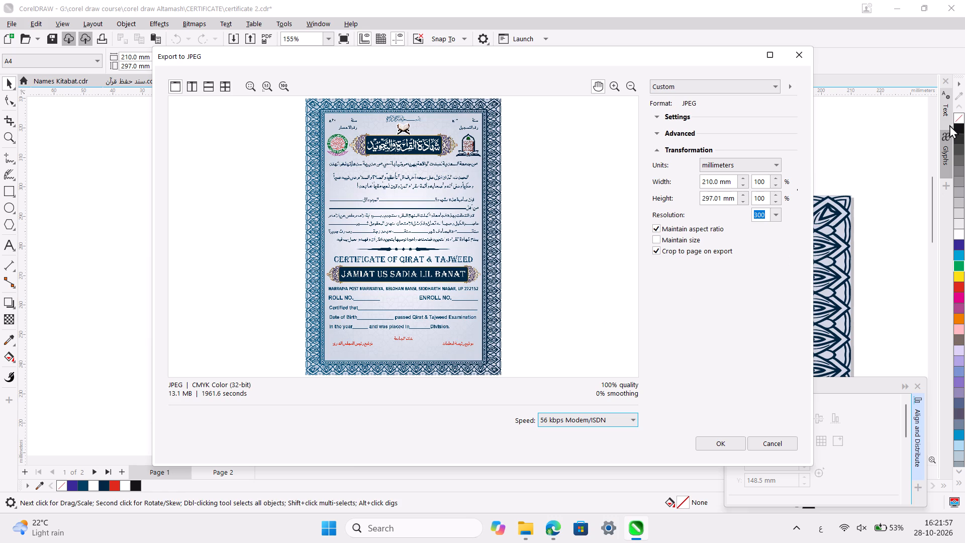
pyautogui.click(768, 441)
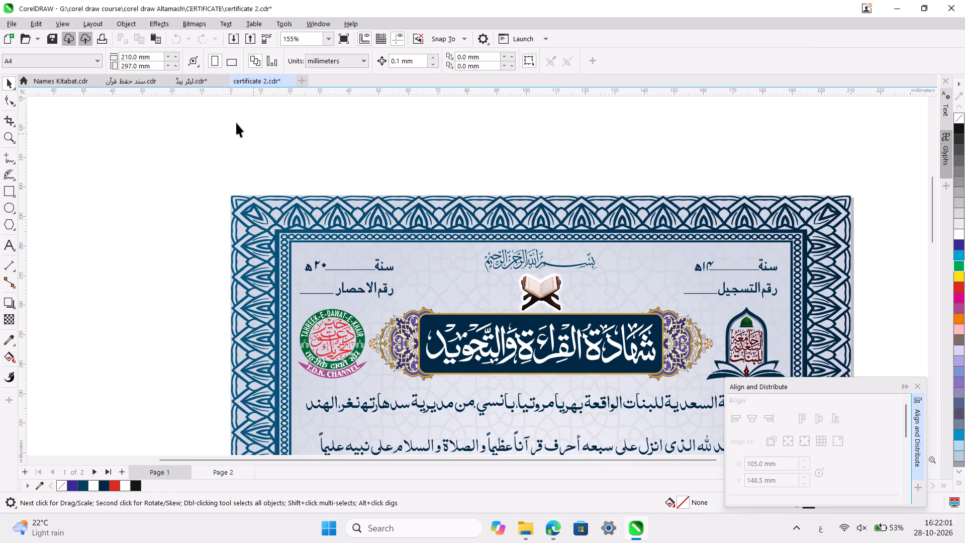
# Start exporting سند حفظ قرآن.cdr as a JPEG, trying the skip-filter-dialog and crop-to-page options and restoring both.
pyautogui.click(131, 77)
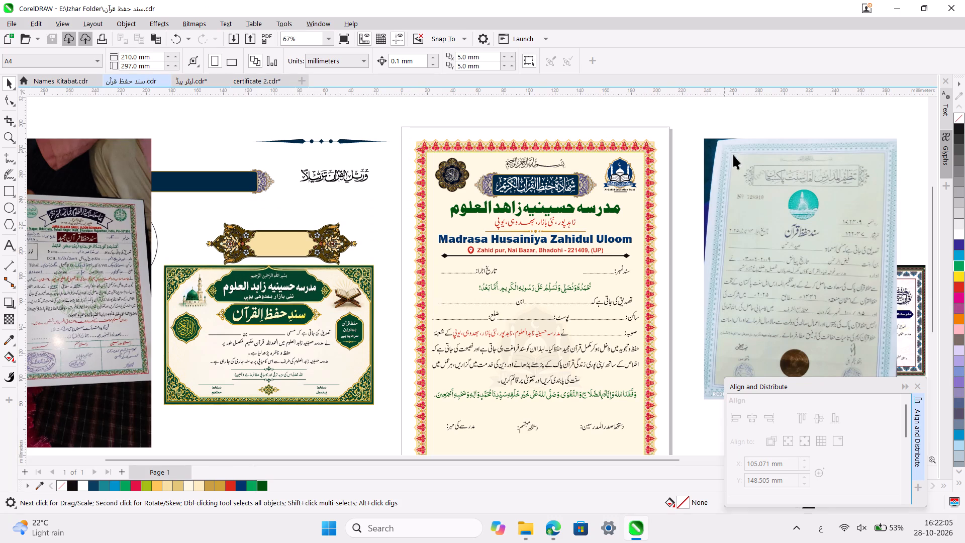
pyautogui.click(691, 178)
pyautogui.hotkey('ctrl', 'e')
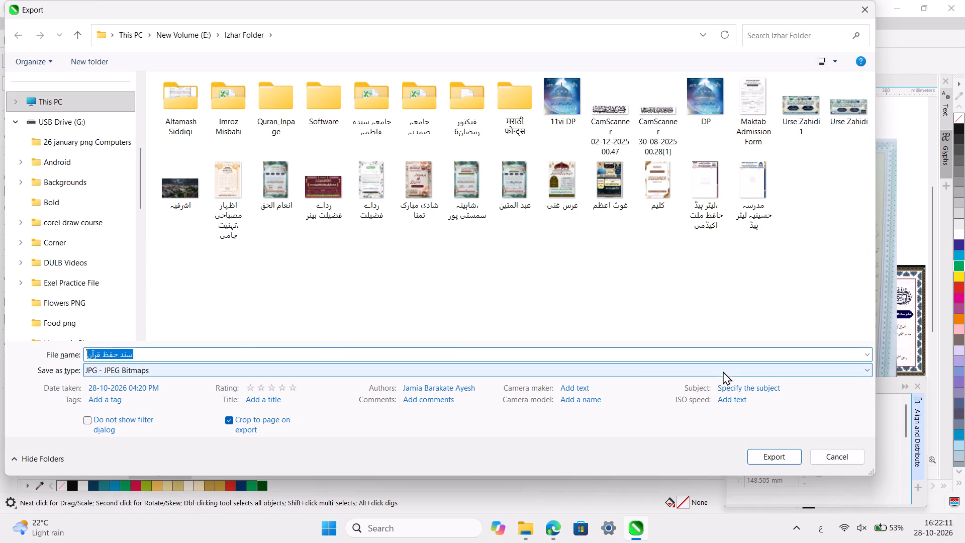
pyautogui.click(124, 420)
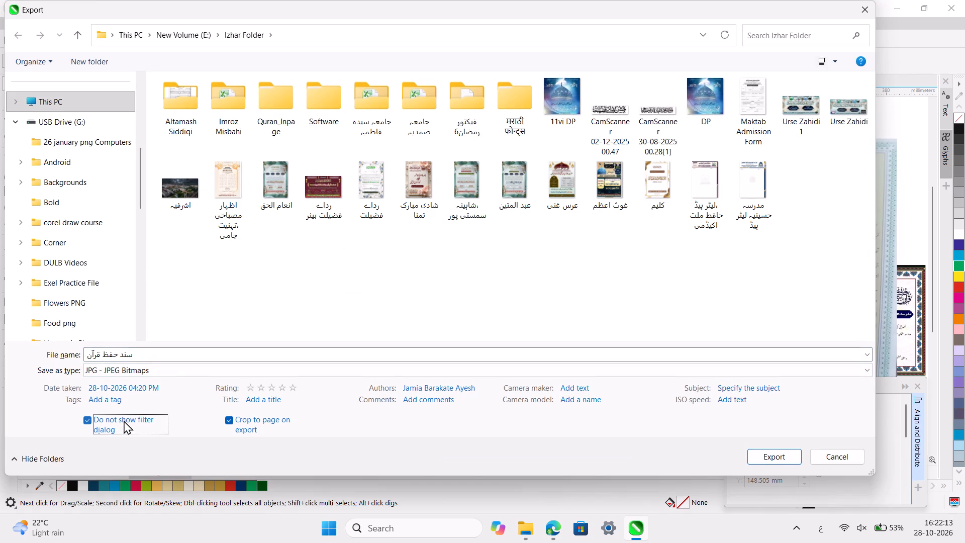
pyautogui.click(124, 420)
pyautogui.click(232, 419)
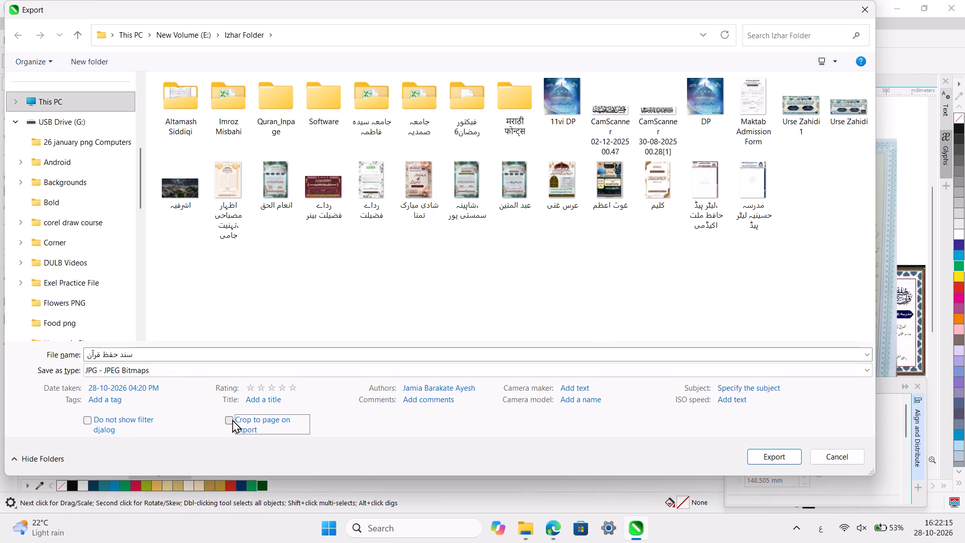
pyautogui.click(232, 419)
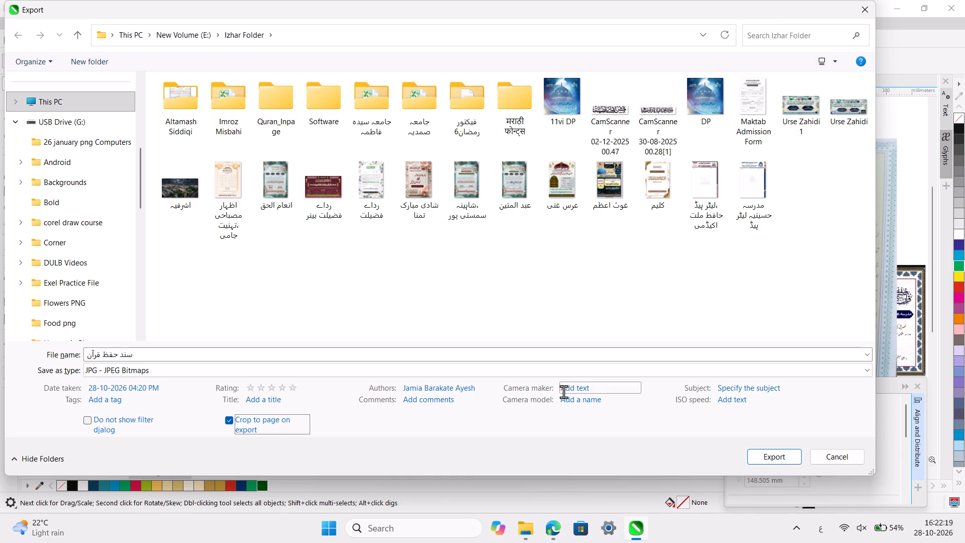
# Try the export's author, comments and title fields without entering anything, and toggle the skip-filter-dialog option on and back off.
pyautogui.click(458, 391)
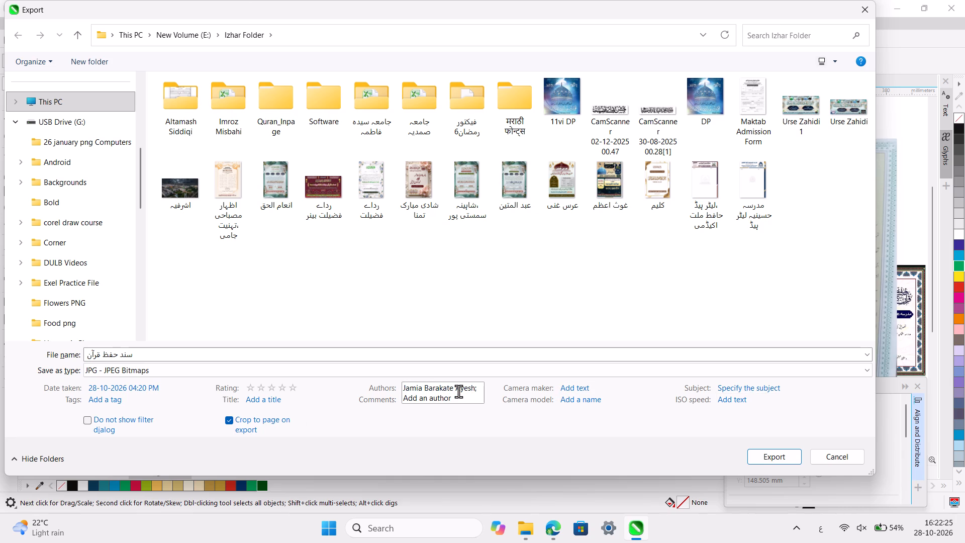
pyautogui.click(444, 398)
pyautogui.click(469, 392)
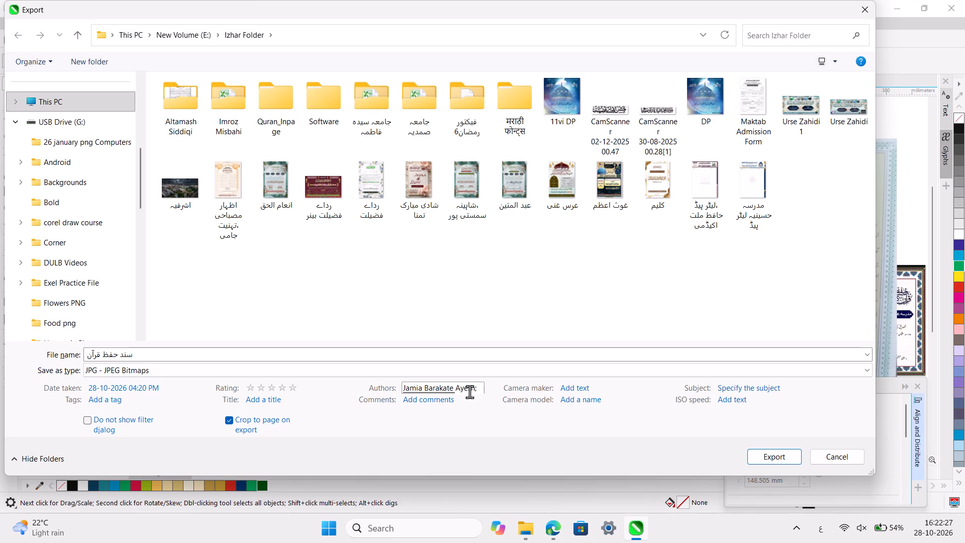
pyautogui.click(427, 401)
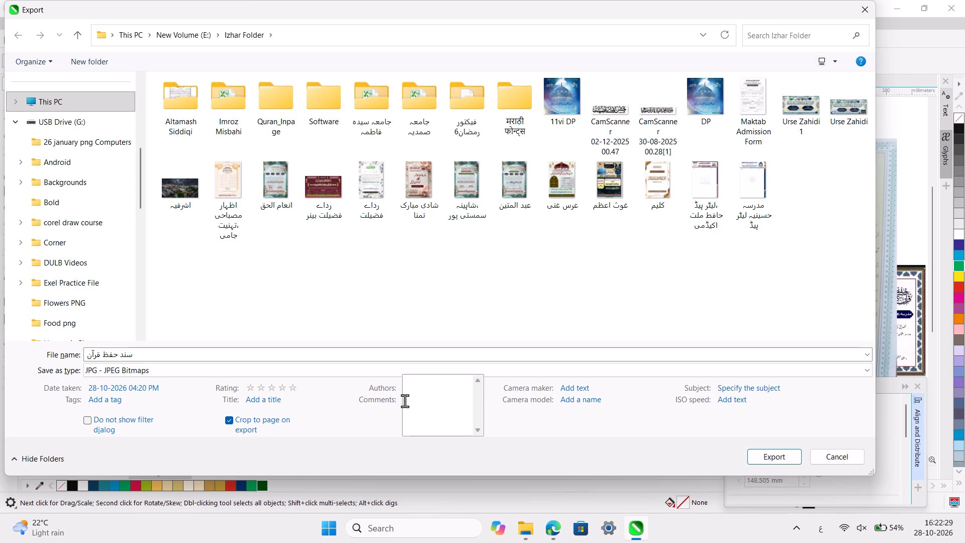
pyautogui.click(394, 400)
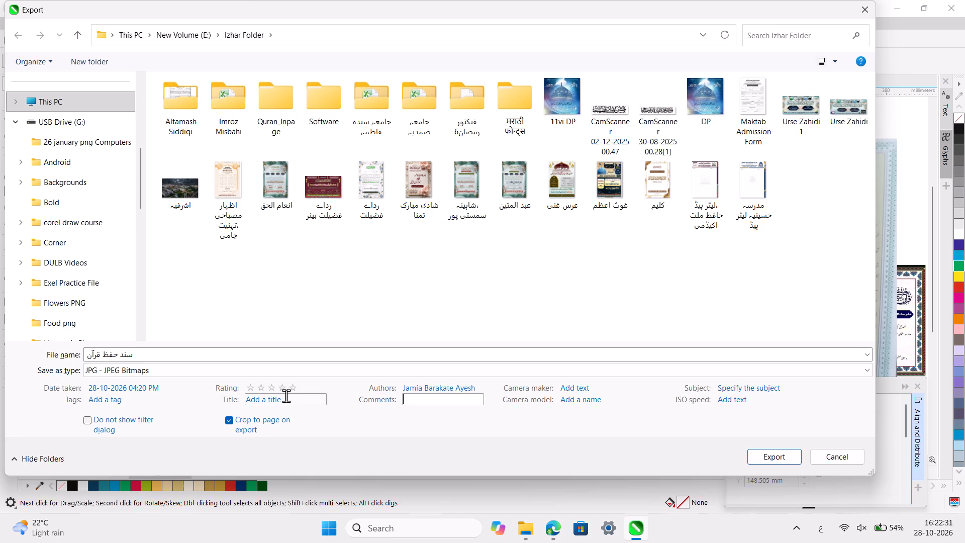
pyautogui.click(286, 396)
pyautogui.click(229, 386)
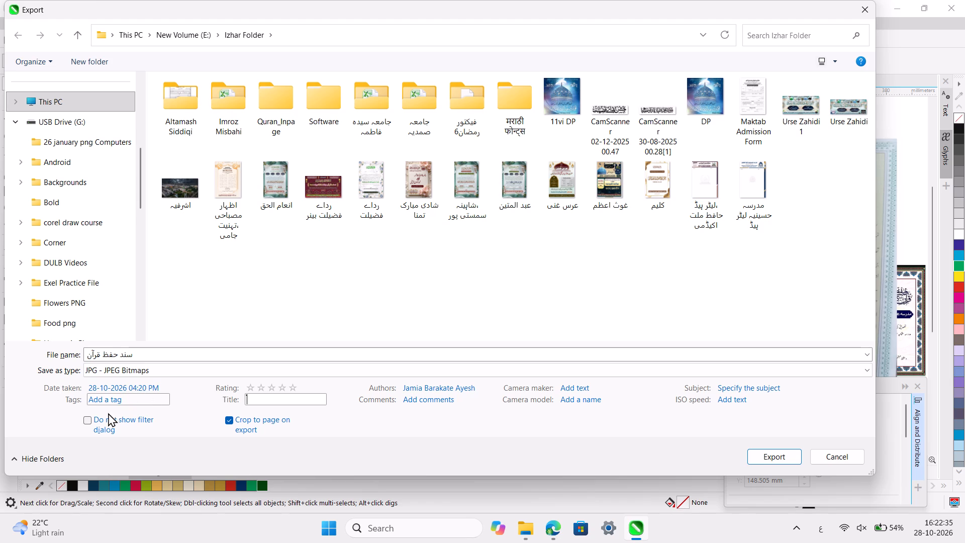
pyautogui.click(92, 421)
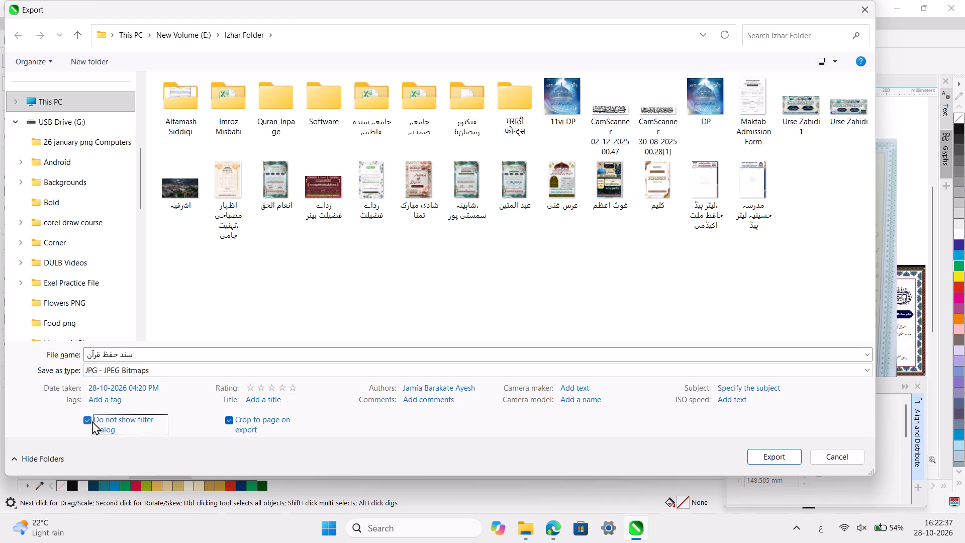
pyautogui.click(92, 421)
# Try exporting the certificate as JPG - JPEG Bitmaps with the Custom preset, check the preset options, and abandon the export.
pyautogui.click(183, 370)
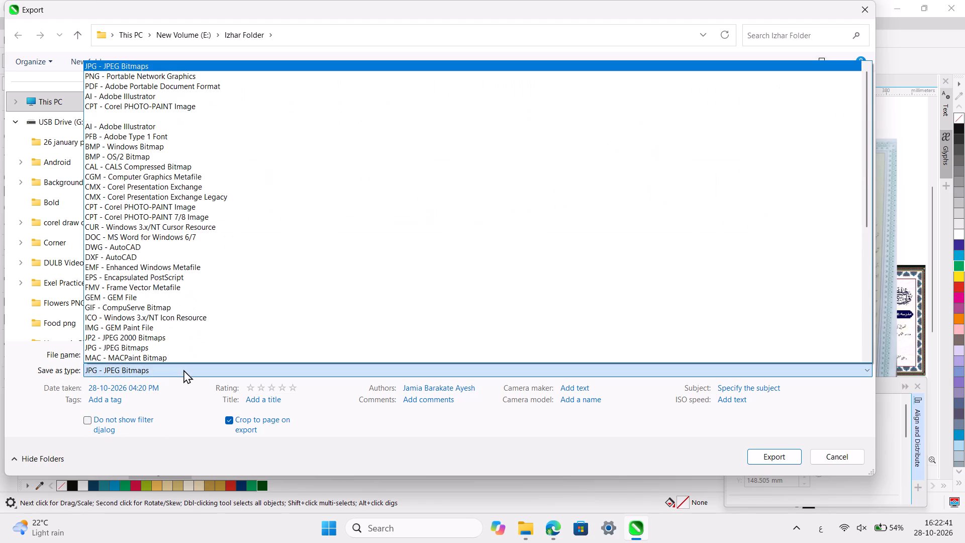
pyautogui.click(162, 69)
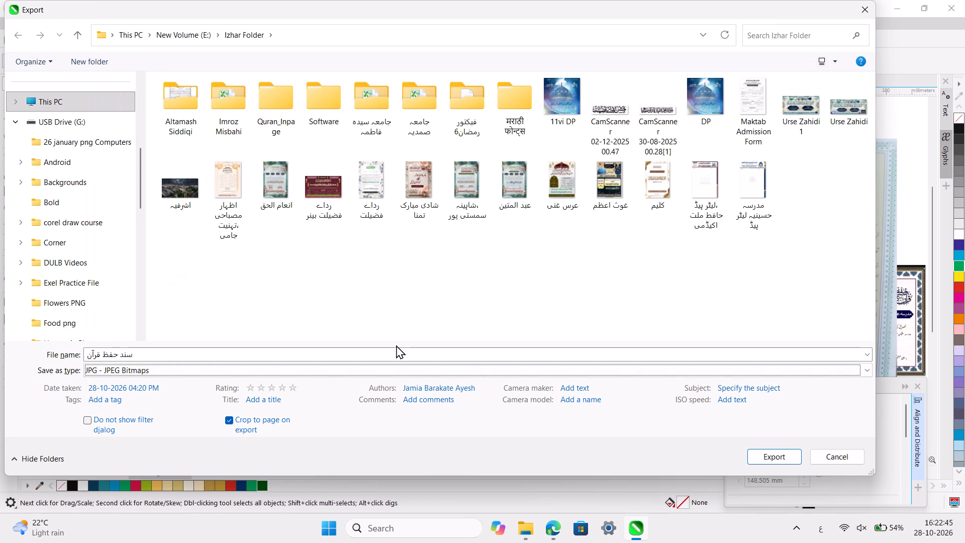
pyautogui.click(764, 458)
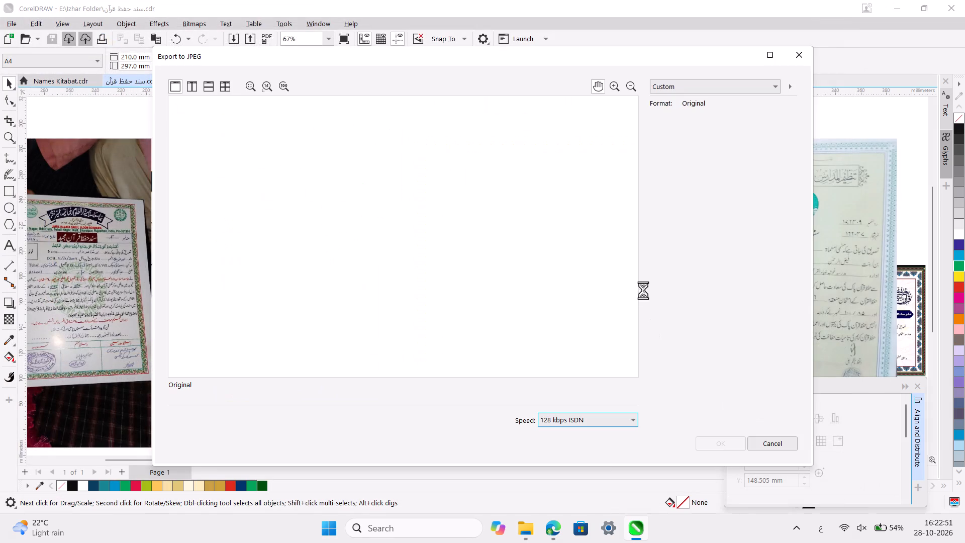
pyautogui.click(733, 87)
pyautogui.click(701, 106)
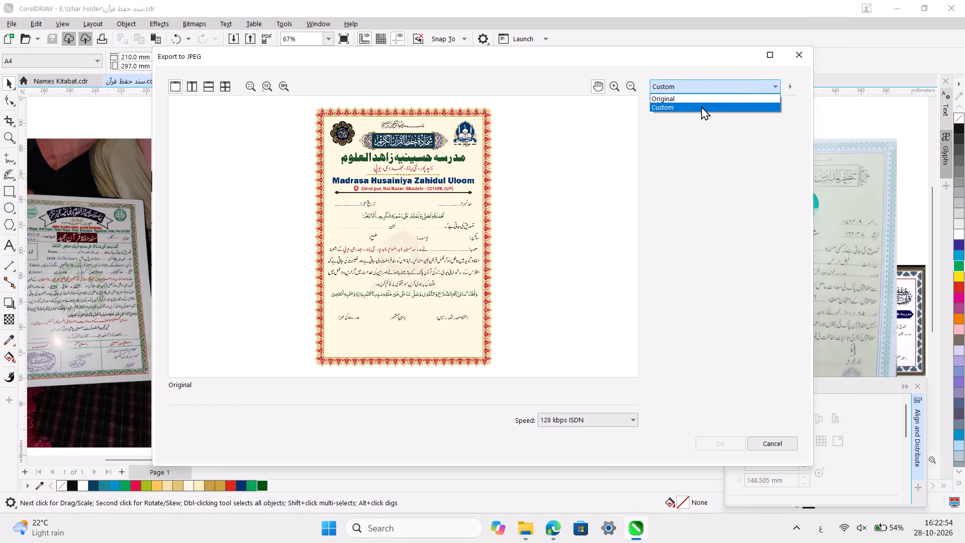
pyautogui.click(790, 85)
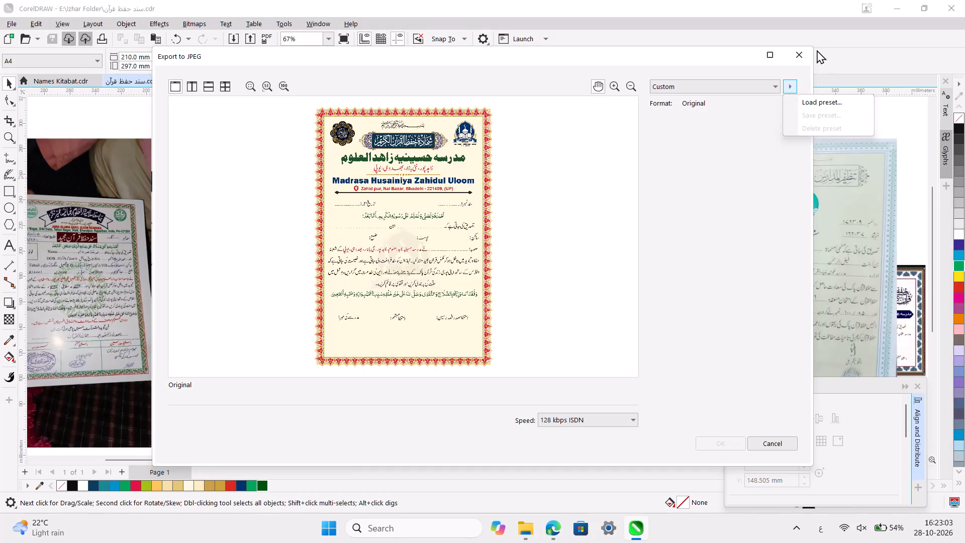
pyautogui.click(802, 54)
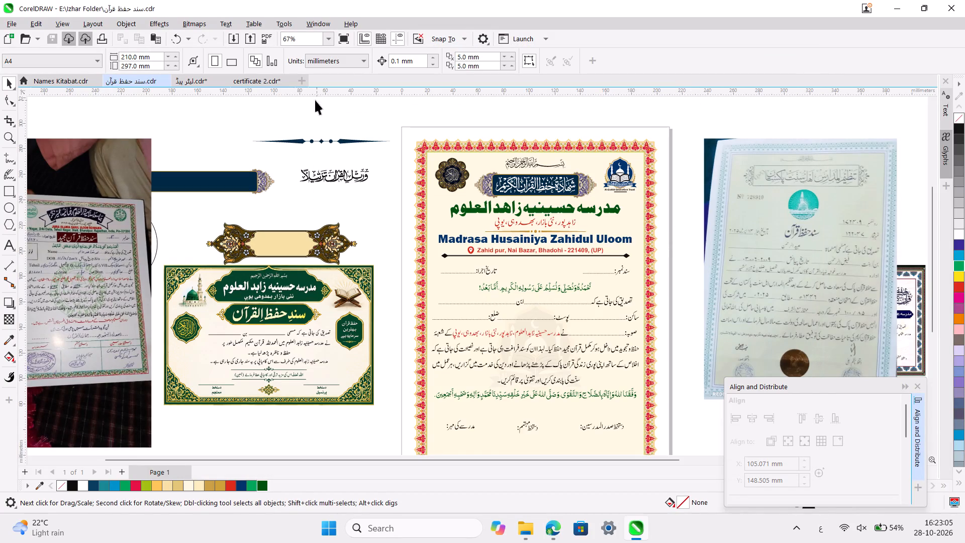
# Export certificate 2.cdr as a JPEG named certificate 2 in Izhar Folder, using CMYK Color (32-bit), Highest quality and resolution 300.
pyautogui.click(246, 80)
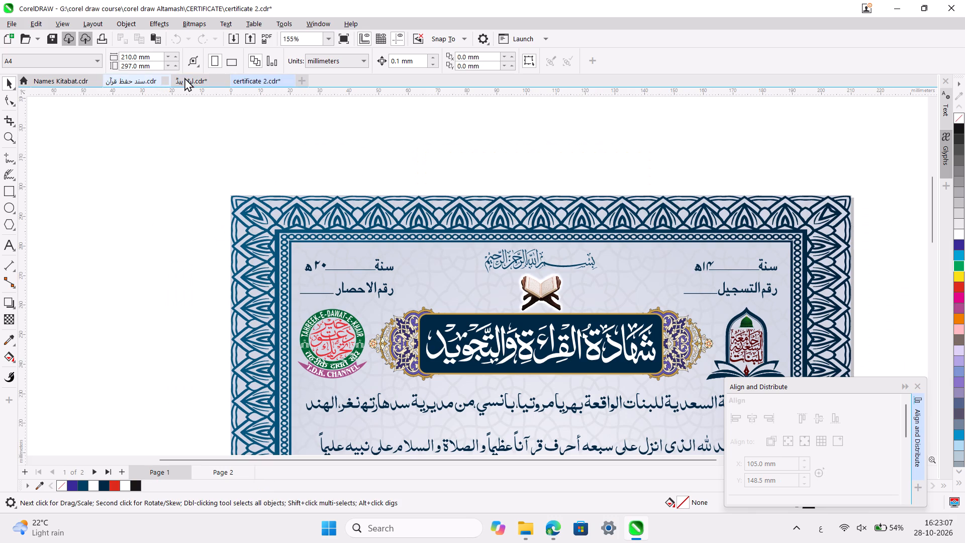
pyautogui.click(184, 77)
pyautogui.click(265, 77)
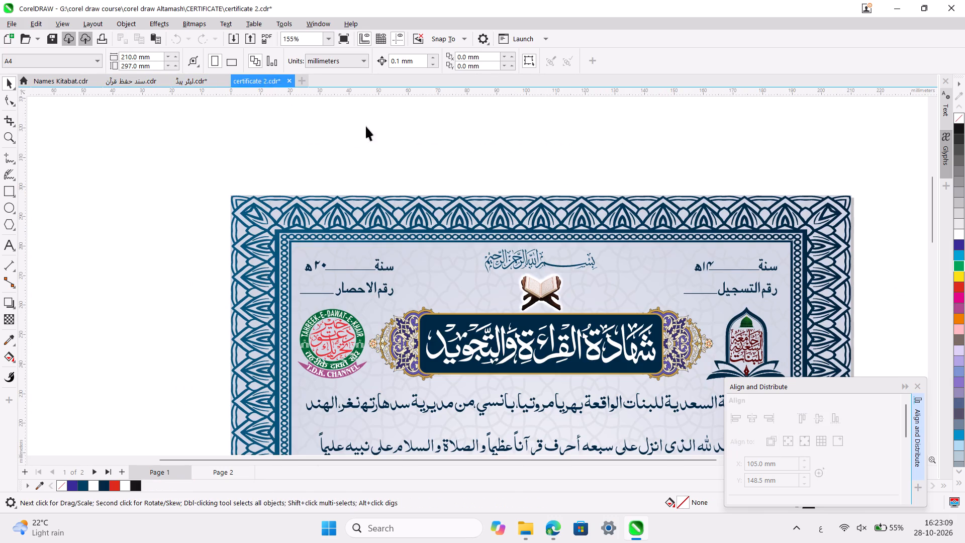
pyautogui.click(497, 157)
pyautogui.hotkey('ctrl', 'e')
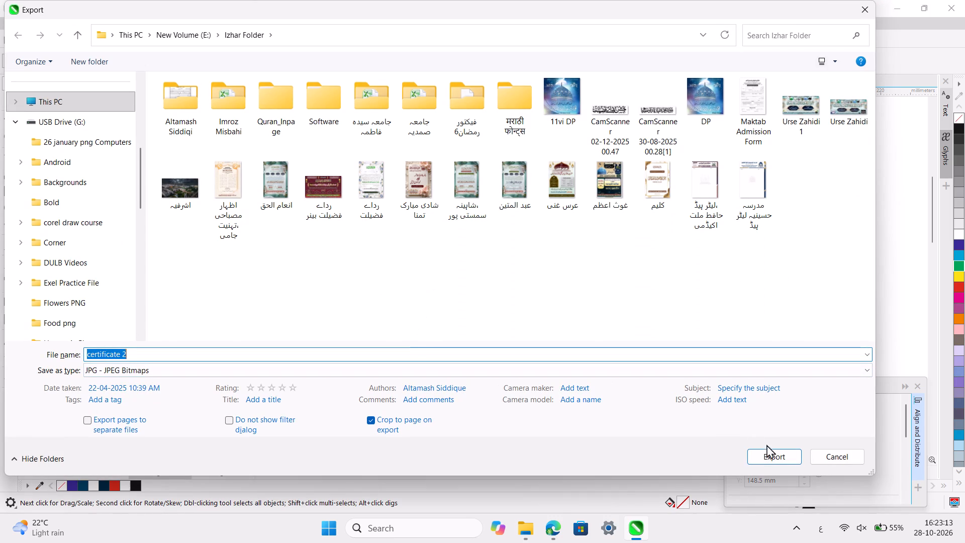
pyautogui.click(774, 455)
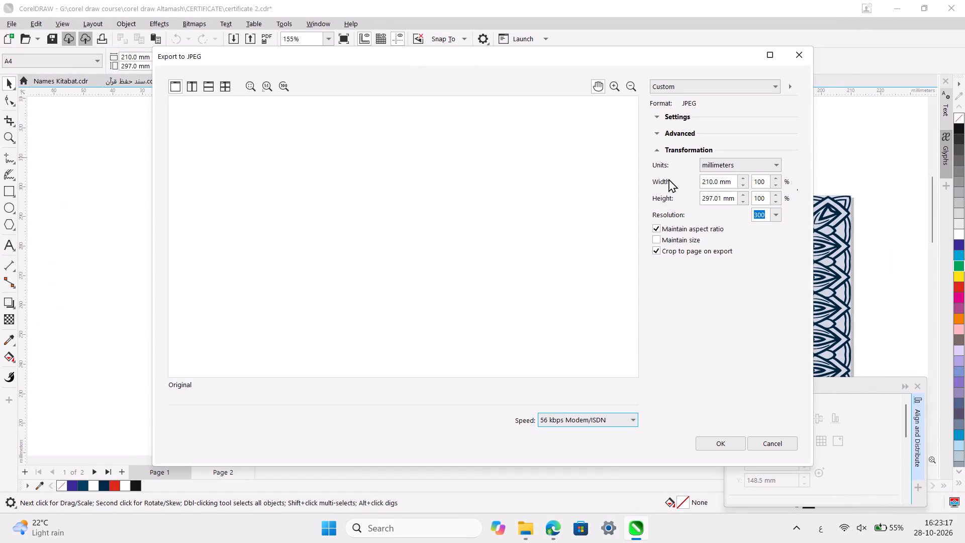
pyautogui.click(657, 120)
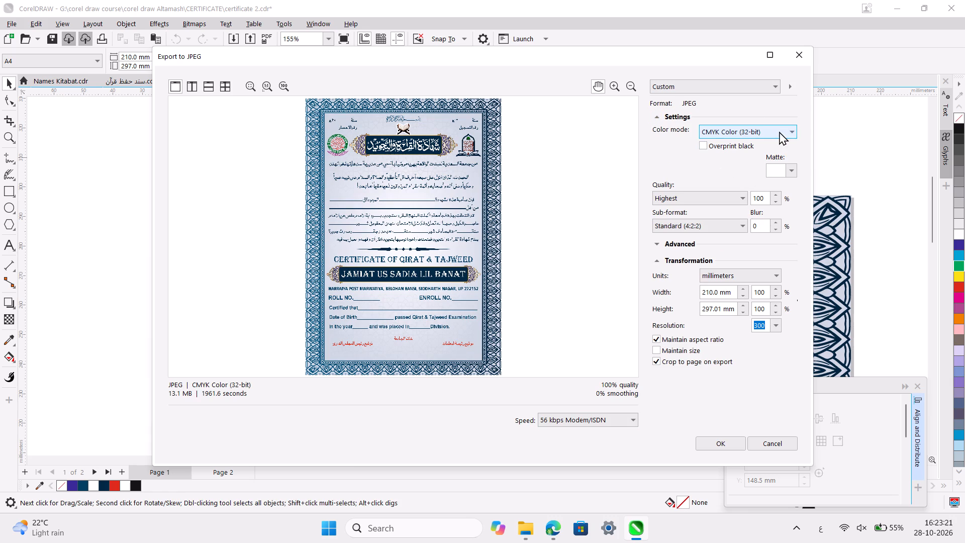
pyautogui.click(693, 103)
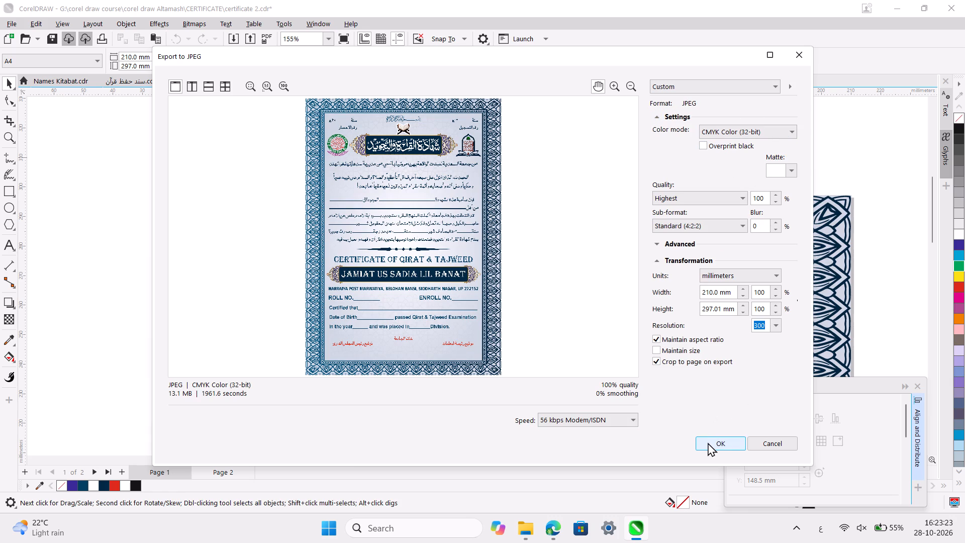
pyautogui.click(723, 442)
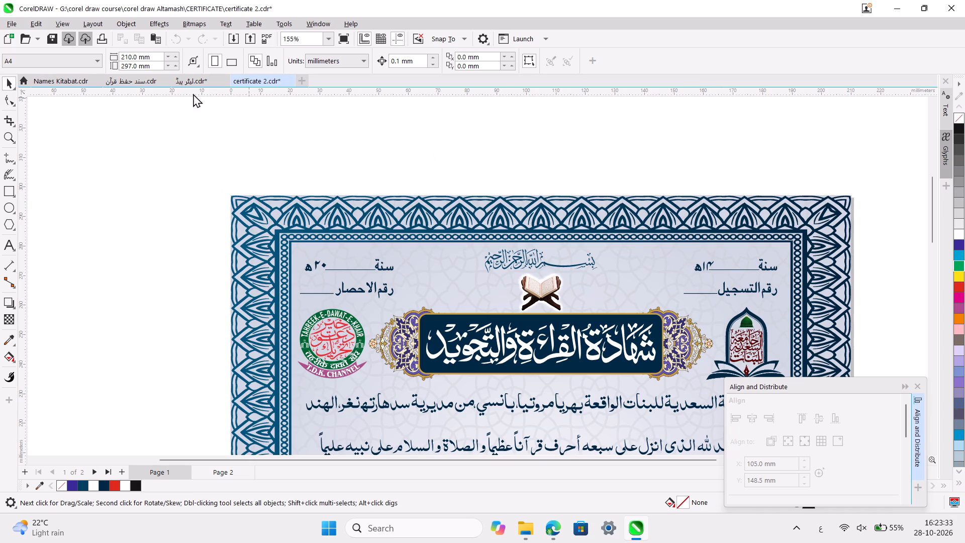
# Return to سند حفظ قرآن.cdr, switch to File Explorer, and look through the files of Izhar Folder on New Volume (E:).
pyautogui.click(134, 80)
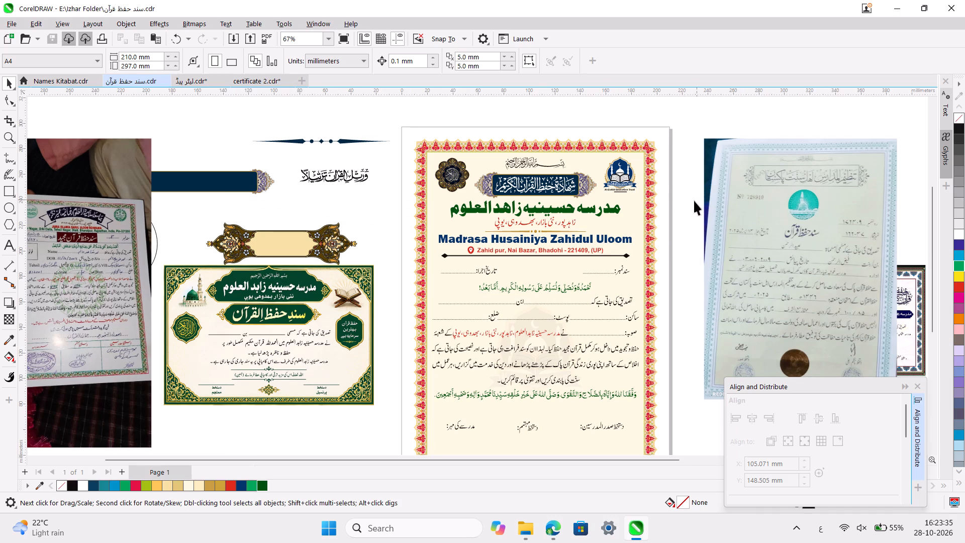
pyautogui.click(532, 541)
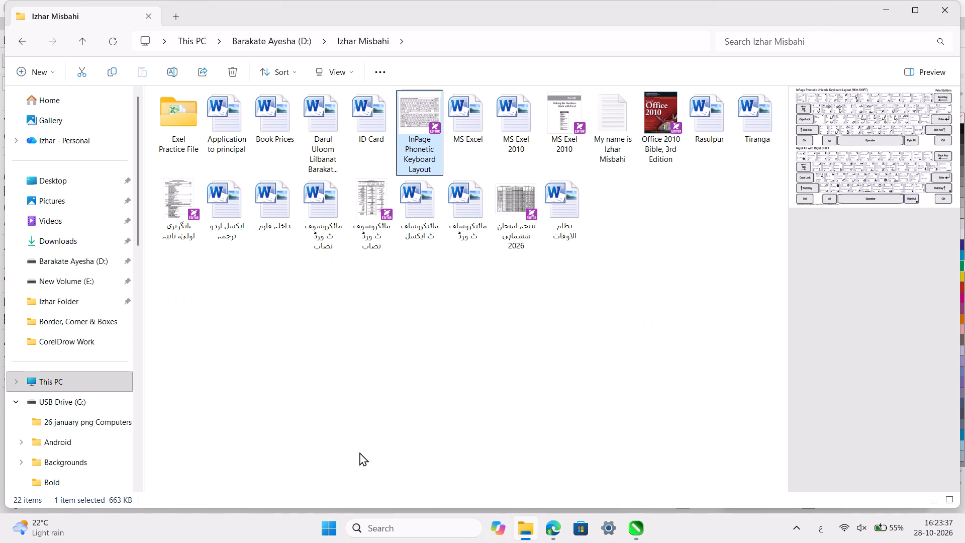
pyautogui.click(122, 298)
pyautogui.scroll(-3, 502, 263)
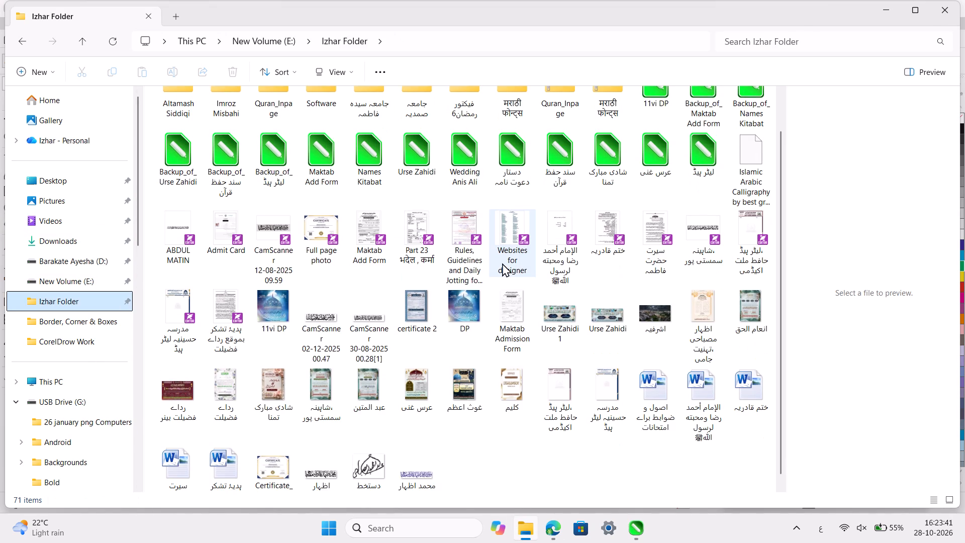
pyautogui.click(511, 462)
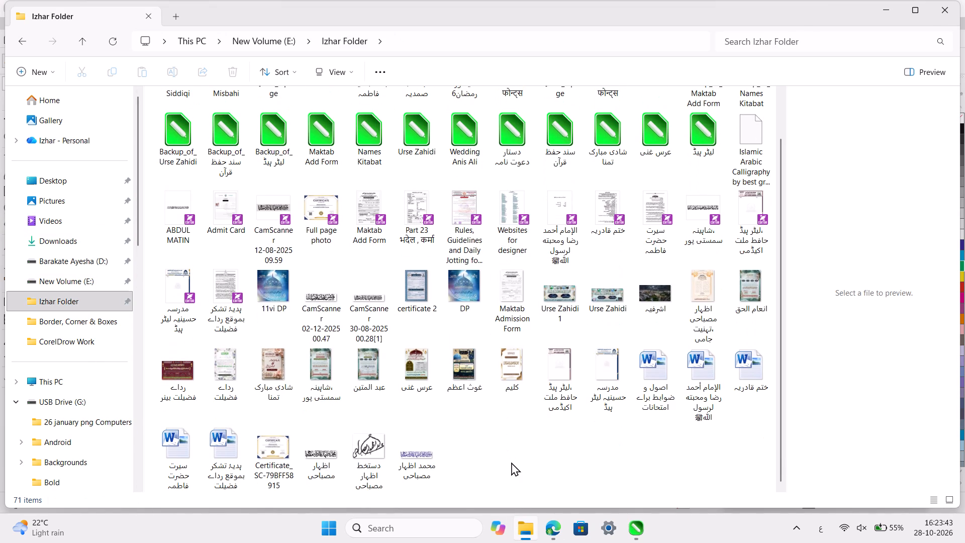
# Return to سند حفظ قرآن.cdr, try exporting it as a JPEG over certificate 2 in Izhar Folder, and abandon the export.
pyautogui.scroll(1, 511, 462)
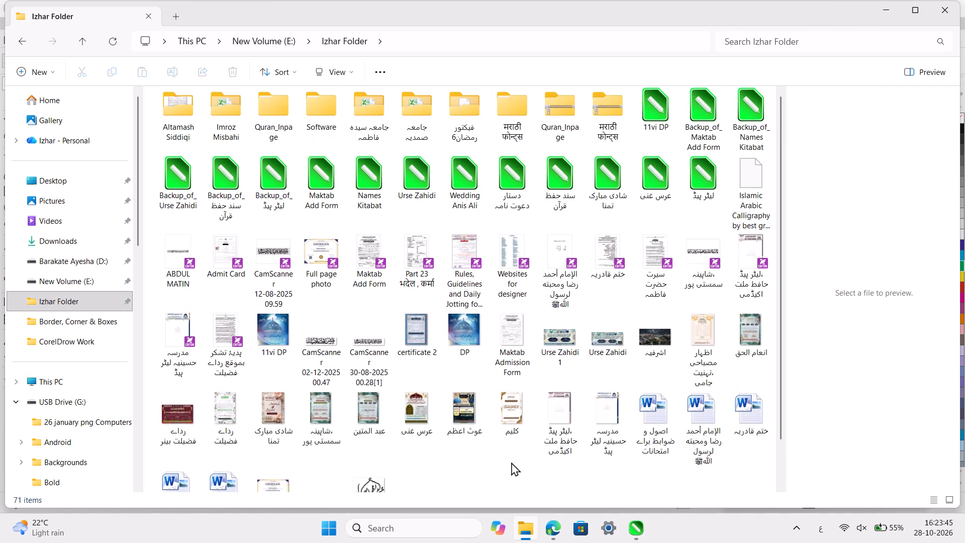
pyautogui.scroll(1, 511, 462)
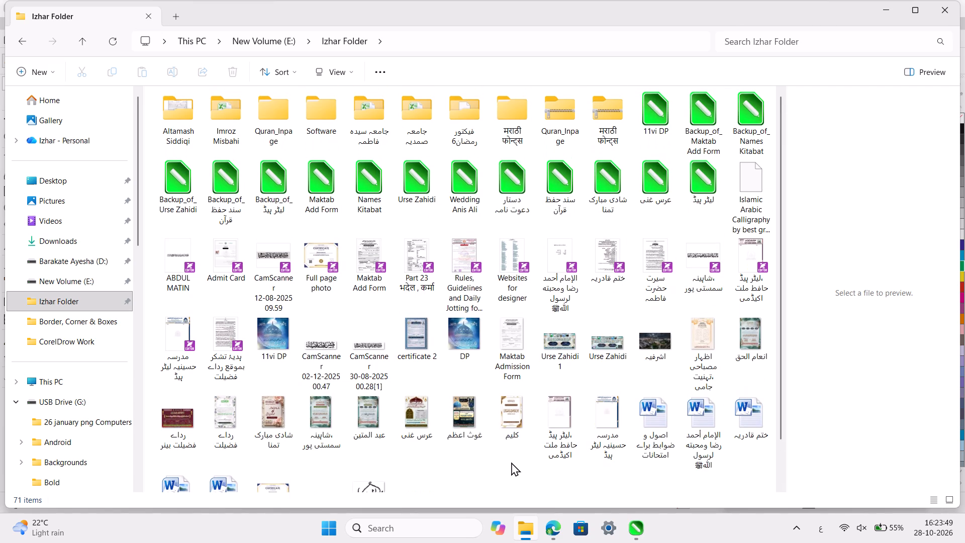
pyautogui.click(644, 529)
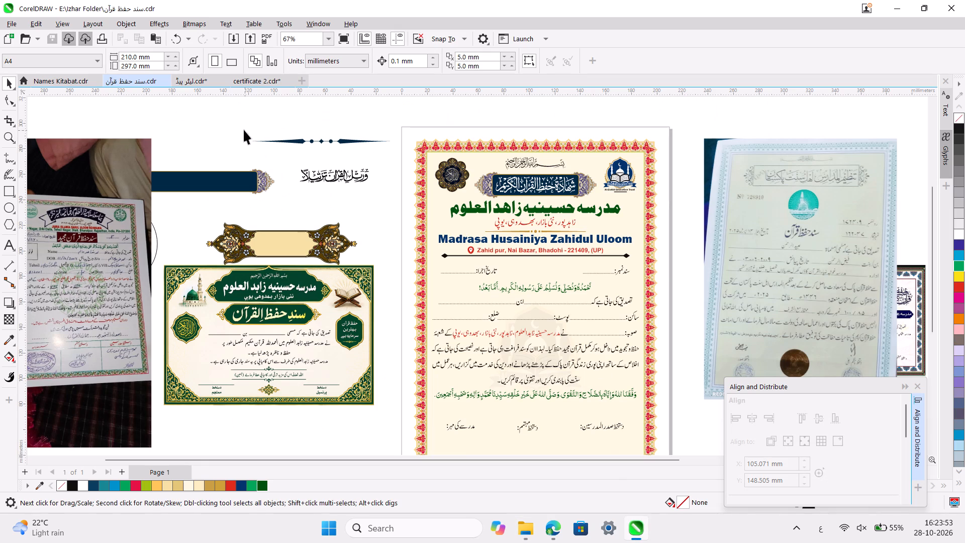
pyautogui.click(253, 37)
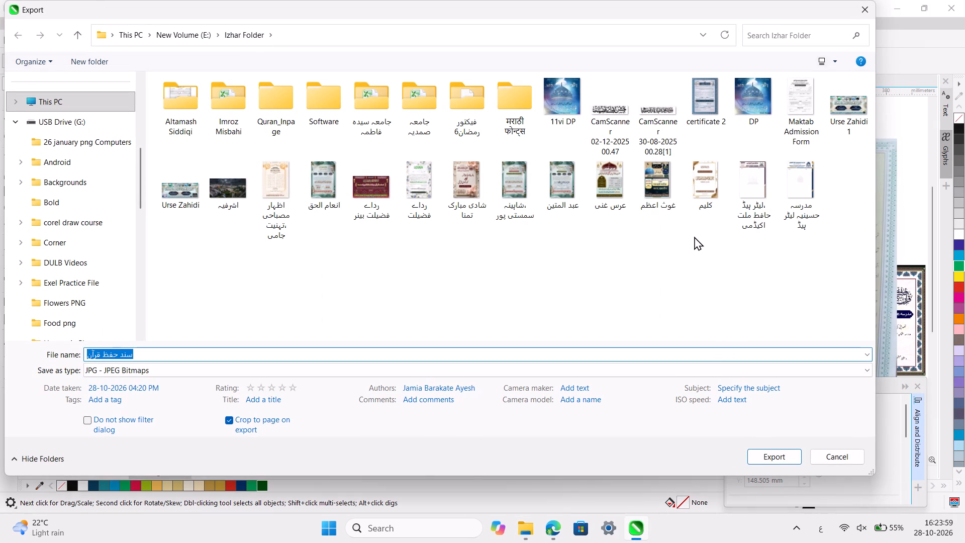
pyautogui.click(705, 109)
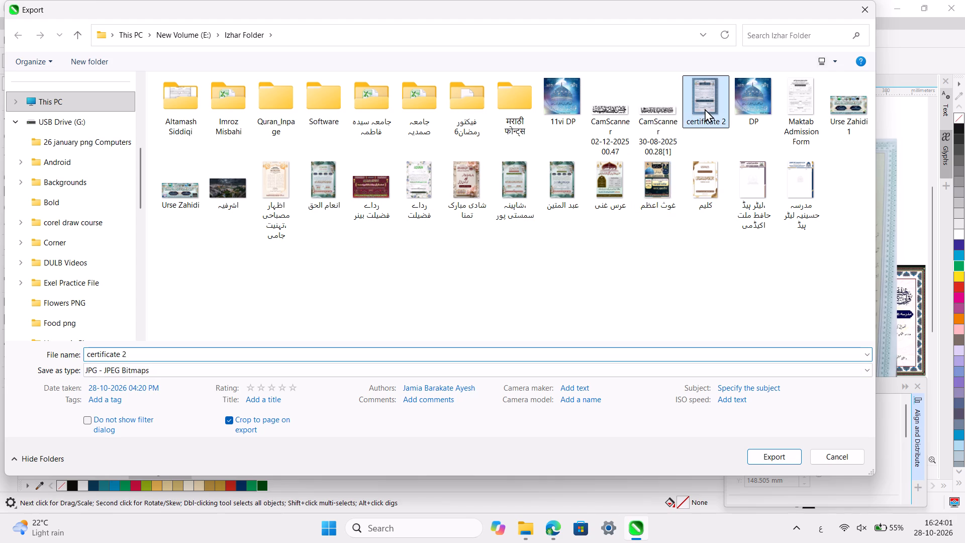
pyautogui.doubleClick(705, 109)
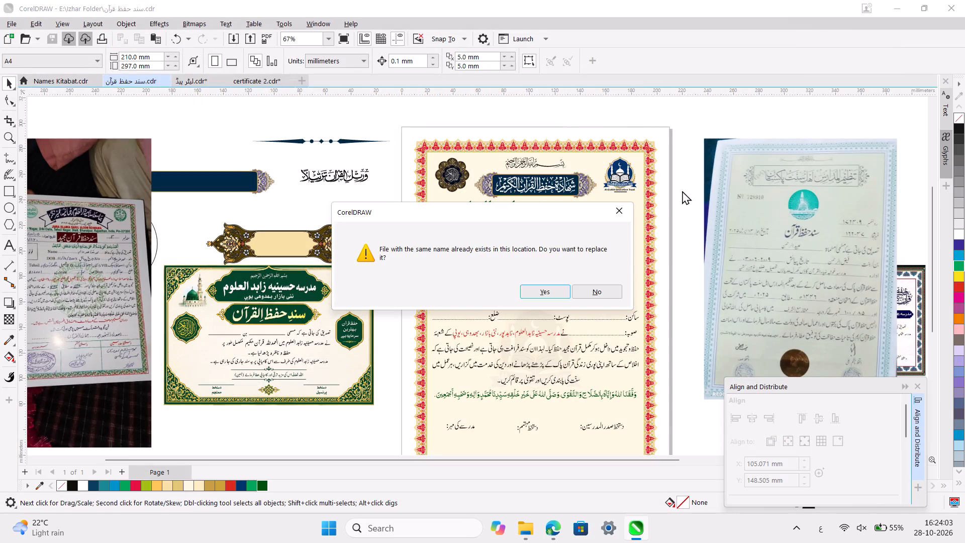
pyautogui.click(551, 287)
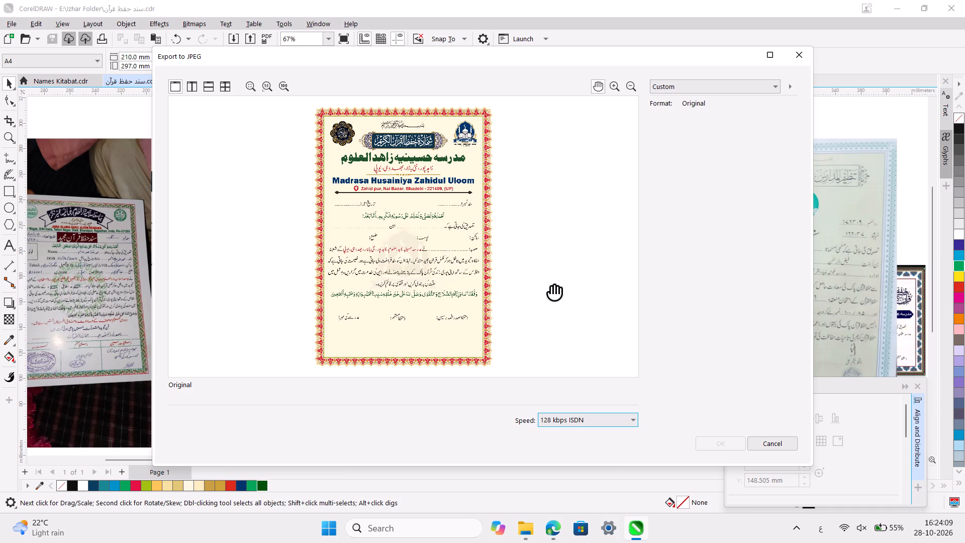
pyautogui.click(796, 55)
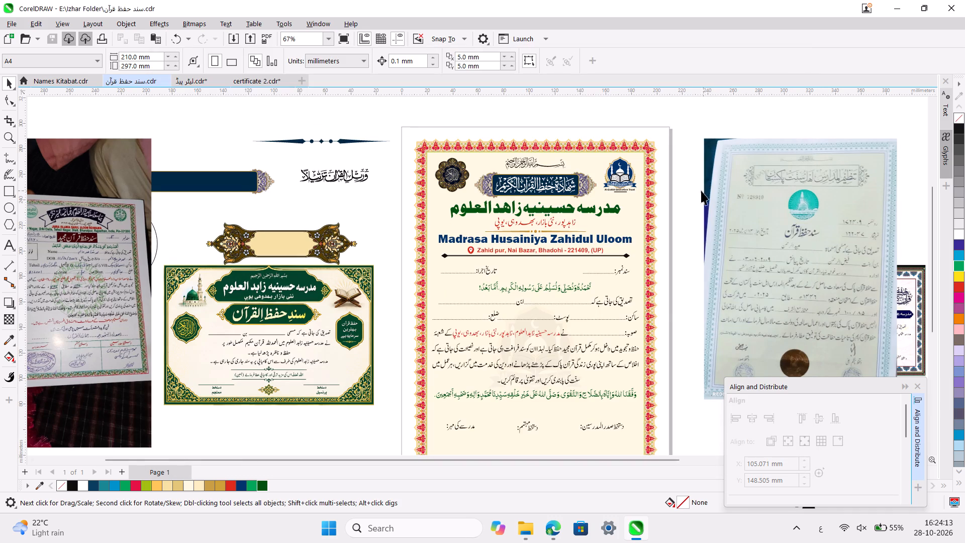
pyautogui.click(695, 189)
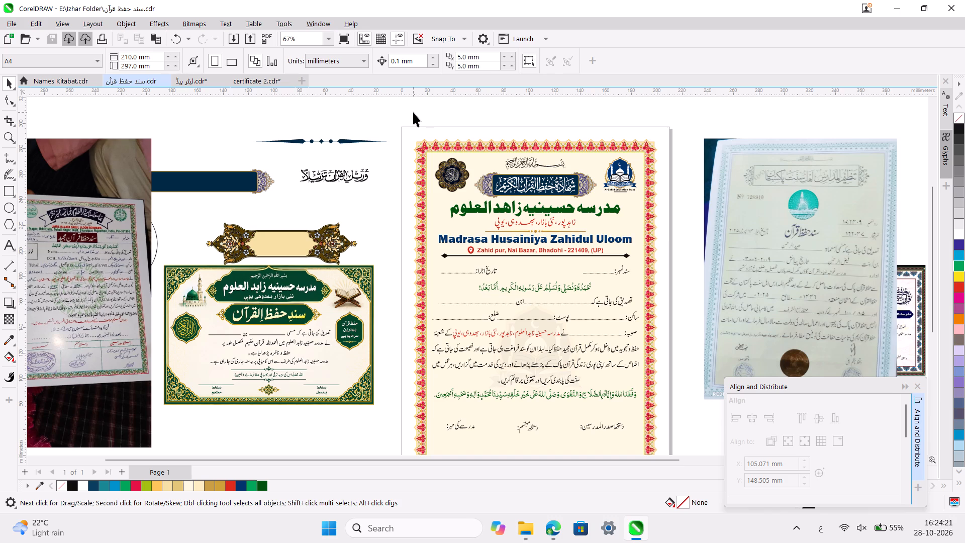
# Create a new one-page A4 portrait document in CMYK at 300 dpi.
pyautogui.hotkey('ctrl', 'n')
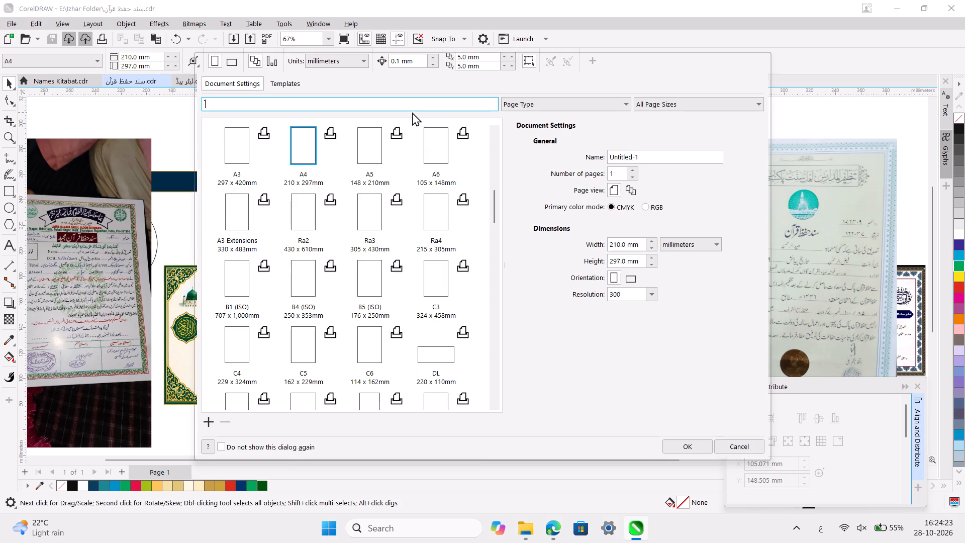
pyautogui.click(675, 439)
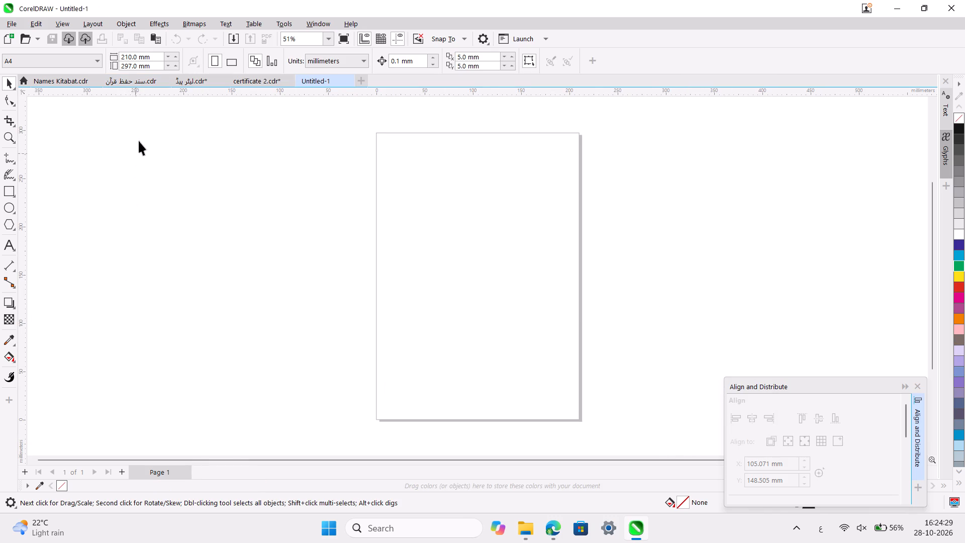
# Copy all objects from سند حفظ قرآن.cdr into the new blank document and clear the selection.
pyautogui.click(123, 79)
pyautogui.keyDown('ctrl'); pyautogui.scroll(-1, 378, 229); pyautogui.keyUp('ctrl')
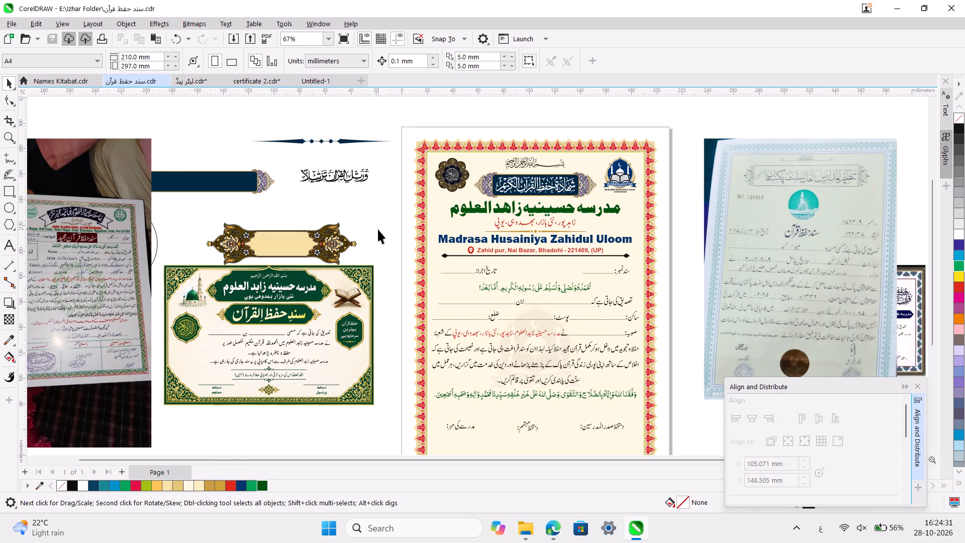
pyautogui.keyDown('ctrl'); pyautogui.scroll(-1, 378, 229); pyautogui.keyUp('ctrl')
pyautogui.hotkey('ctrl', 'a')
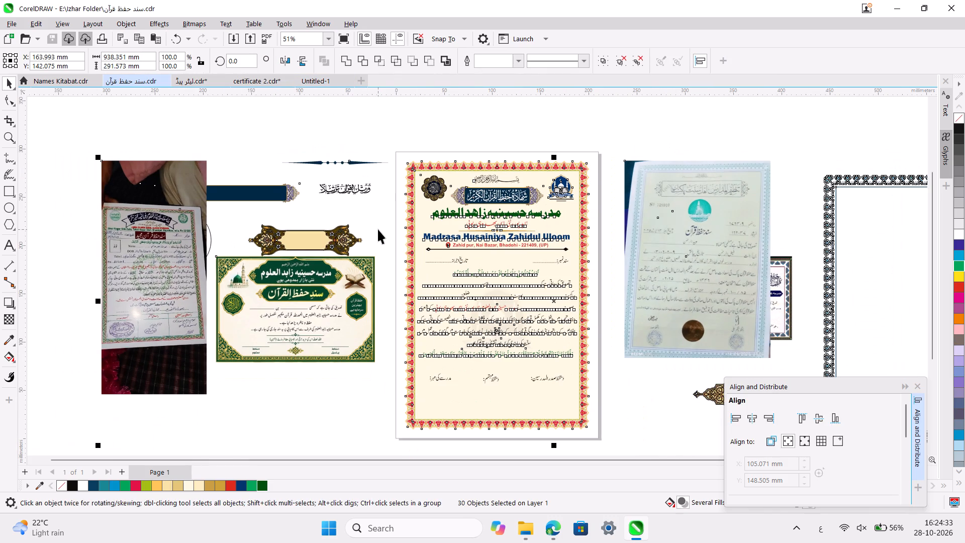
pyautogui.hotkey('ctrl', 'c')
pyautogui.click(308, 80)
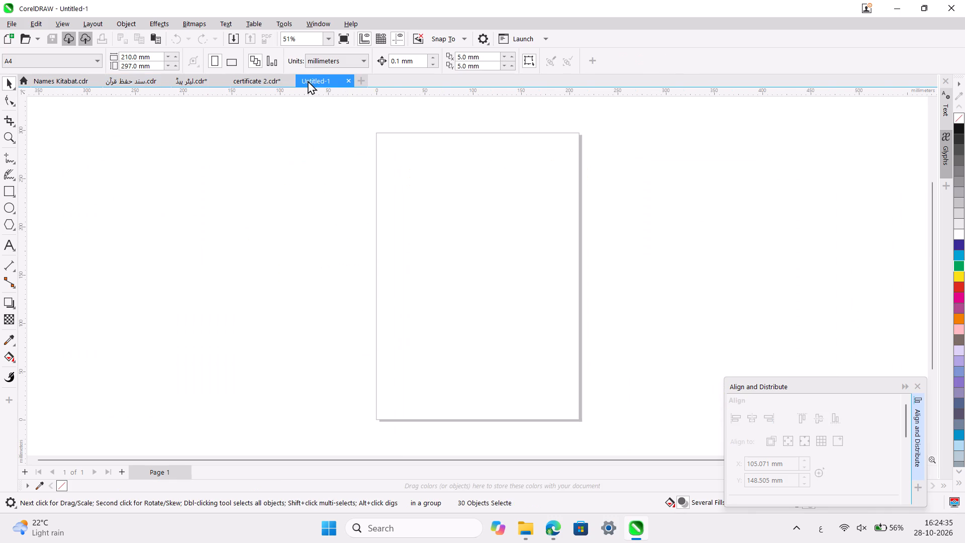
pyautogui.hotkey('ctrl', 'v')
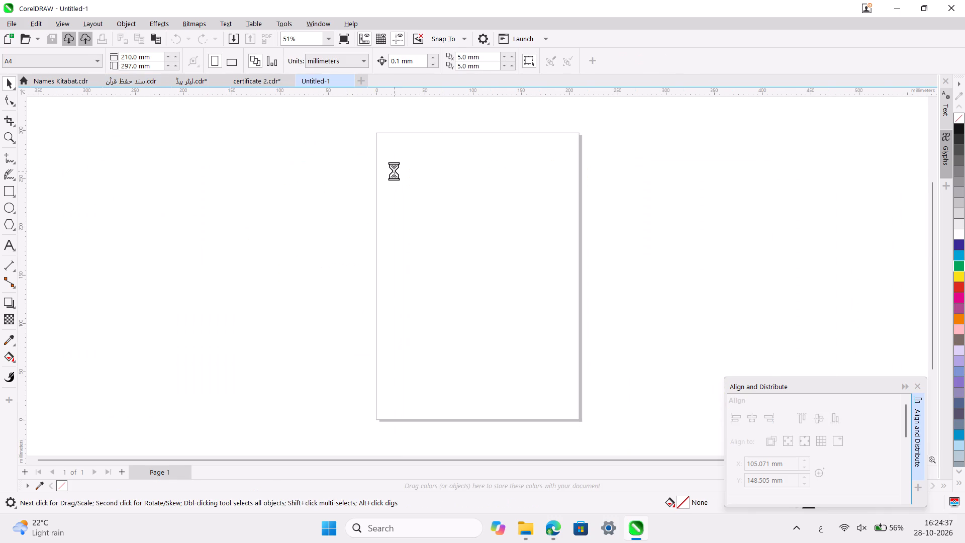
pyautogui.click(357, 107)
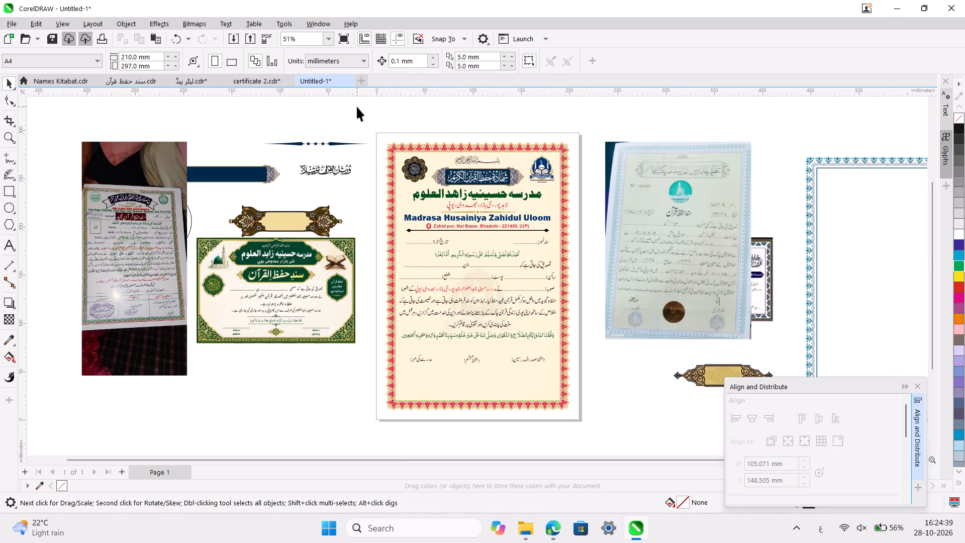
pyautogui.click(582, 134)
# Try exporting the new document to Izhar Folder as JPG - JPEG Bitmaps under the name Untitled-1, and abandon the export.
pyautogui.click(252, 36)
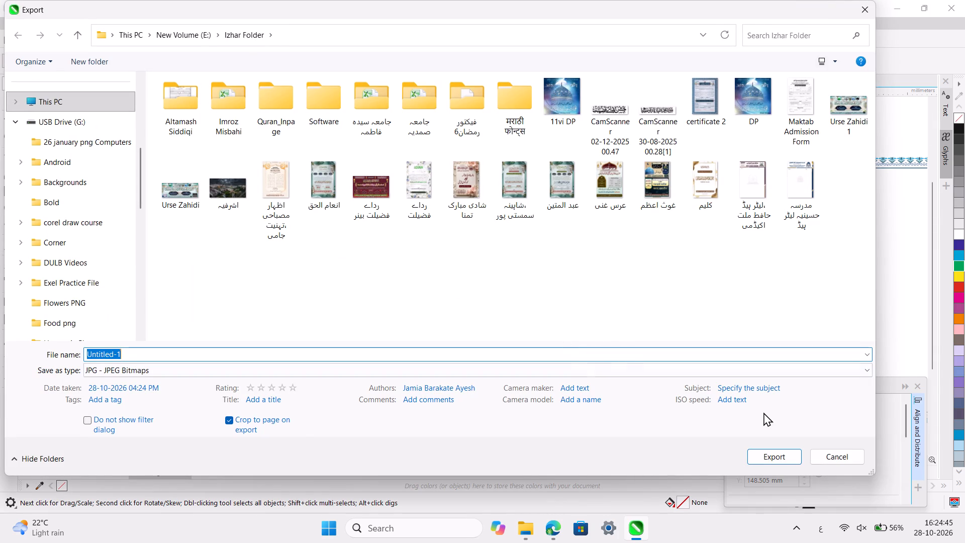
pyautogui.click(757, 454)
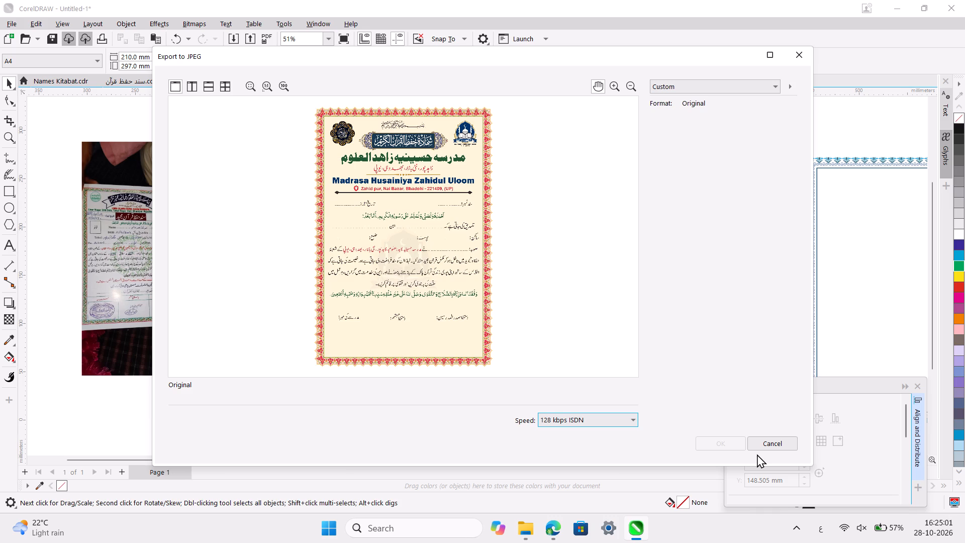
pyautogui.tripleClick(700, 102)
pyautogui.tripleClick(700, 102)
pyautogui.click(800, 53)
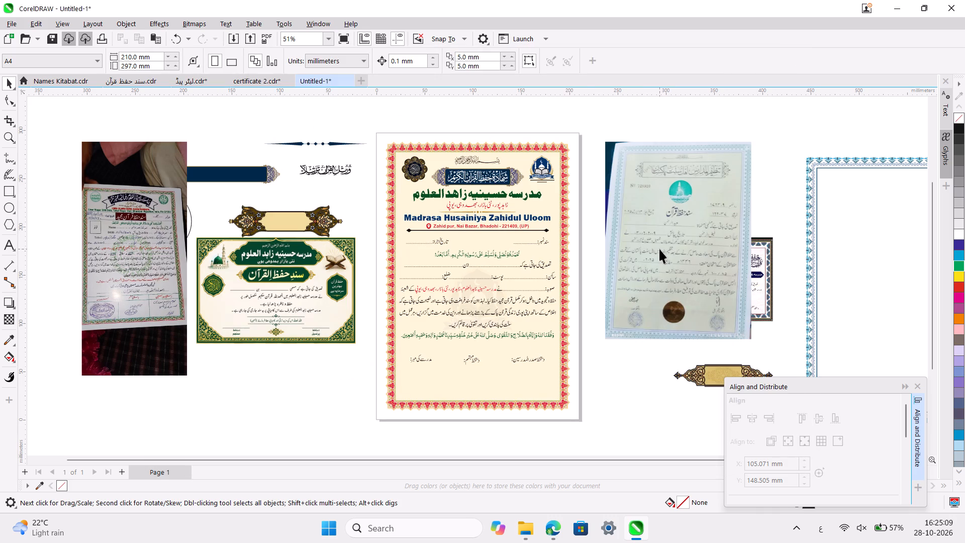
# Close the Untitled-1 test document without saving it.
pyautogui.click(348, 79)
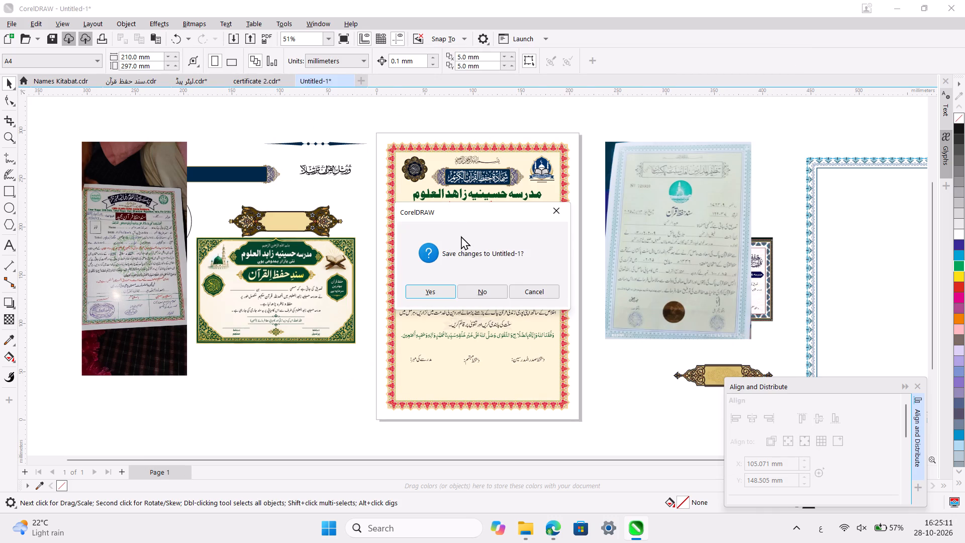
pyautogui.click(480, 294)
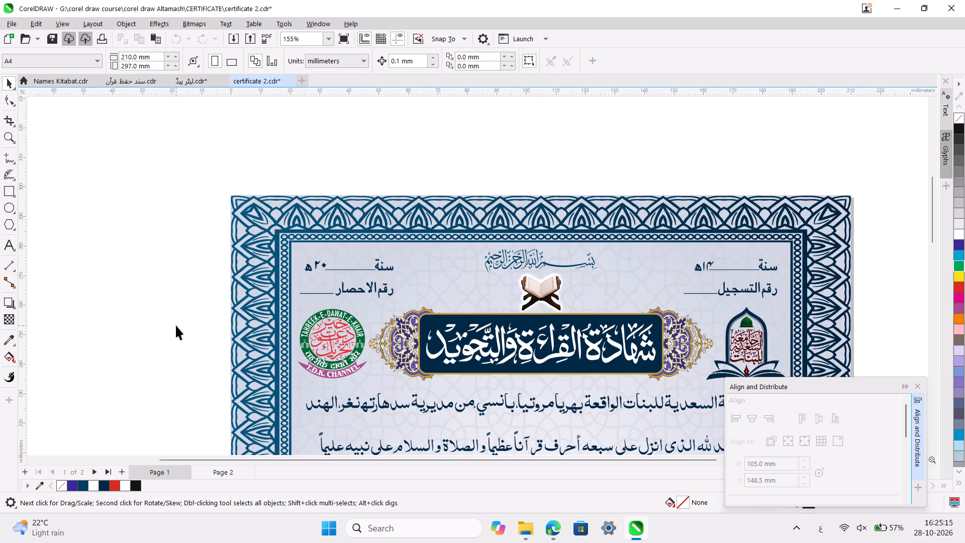
# Compare the certificate designs on Page 1 and Page 2 of certificate 2.cdr, and examine the upper part of Page 2 closely.
pyautogui.click(214, 474)
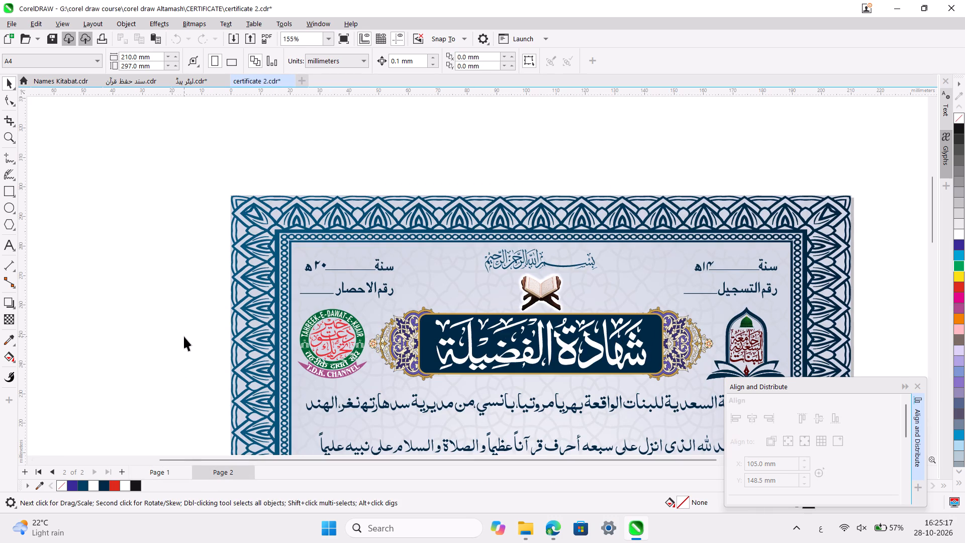
pyautogui.keyDown('ctrl'); pyautogui.scroll(-5, 184, 336); pyautogui.keyUp('ctrl')
pyautogui.scroll(-3, 184, 336)
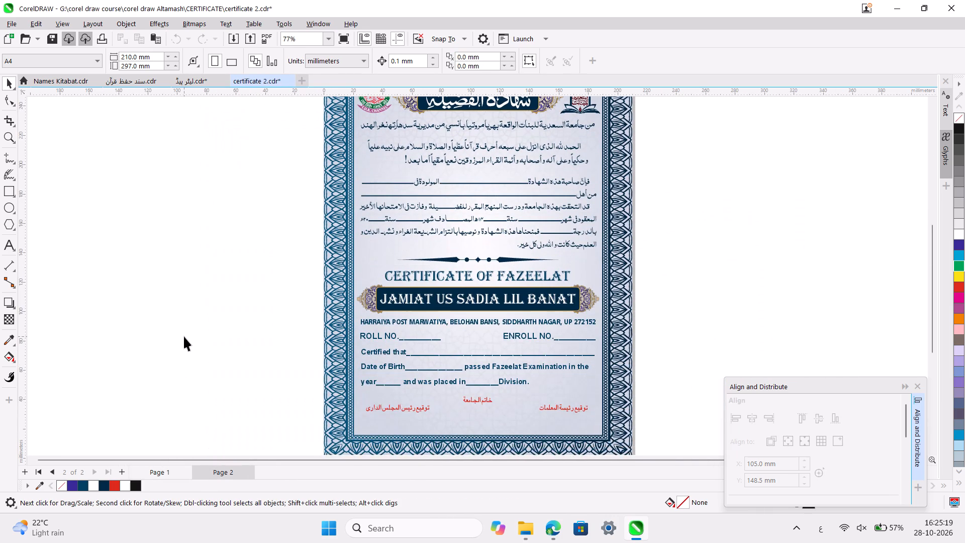
pyautogui.keyDown('ctrl'); pyautogui.scroll(-2, 184, 336); pyautogui.keyUp('ctrl')
pyautogui.click(168, 471)
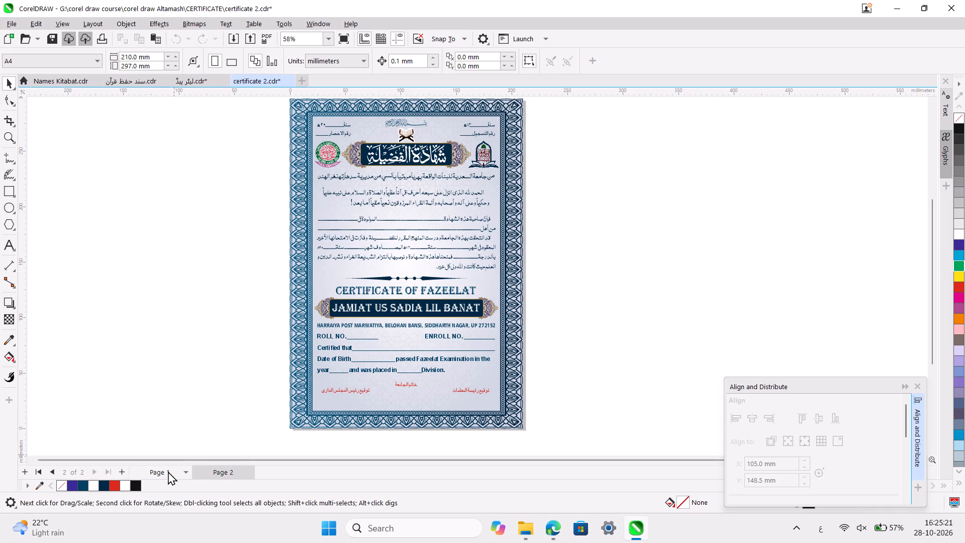
pyautogui.click(217, 472)
pyautogui.click(169, 476)
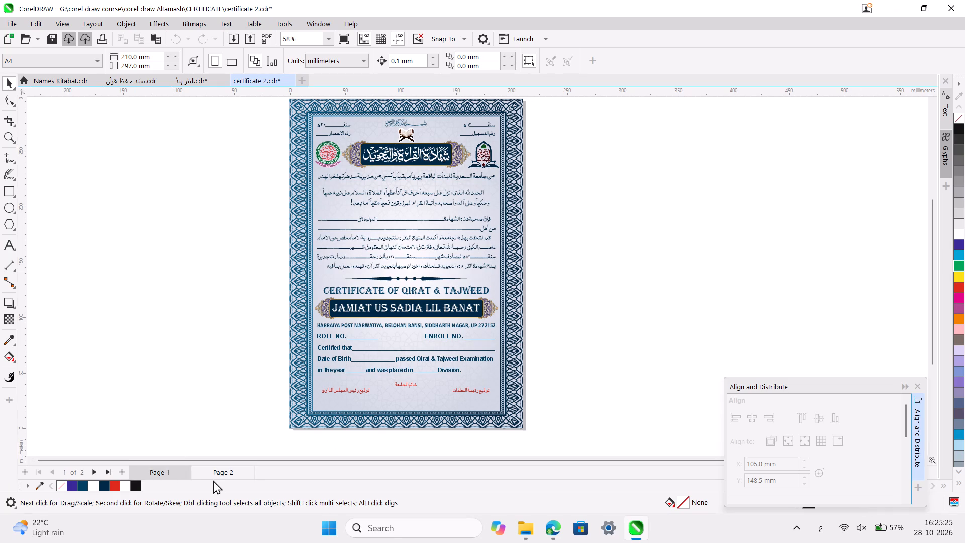
pyautogui.click(220, 471)
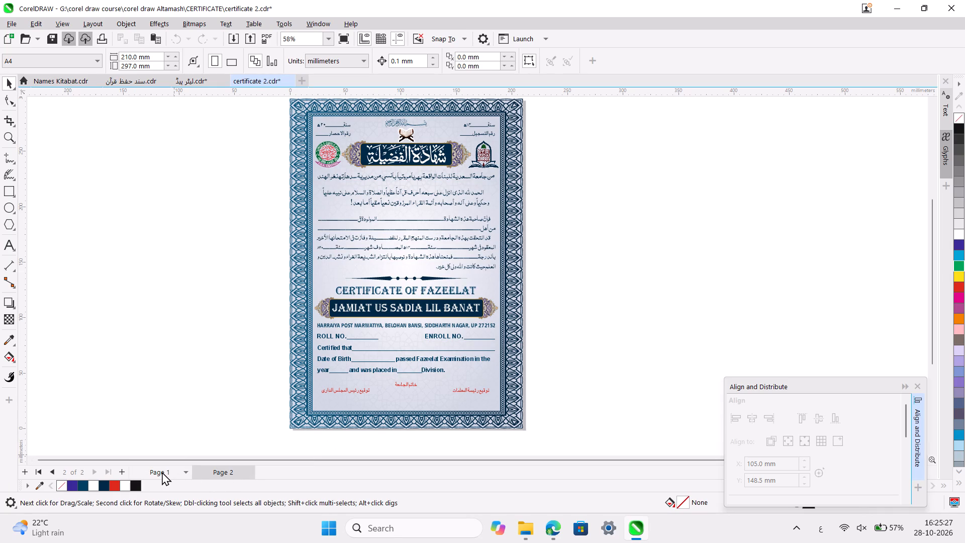
pyautogui.click(161, 472)
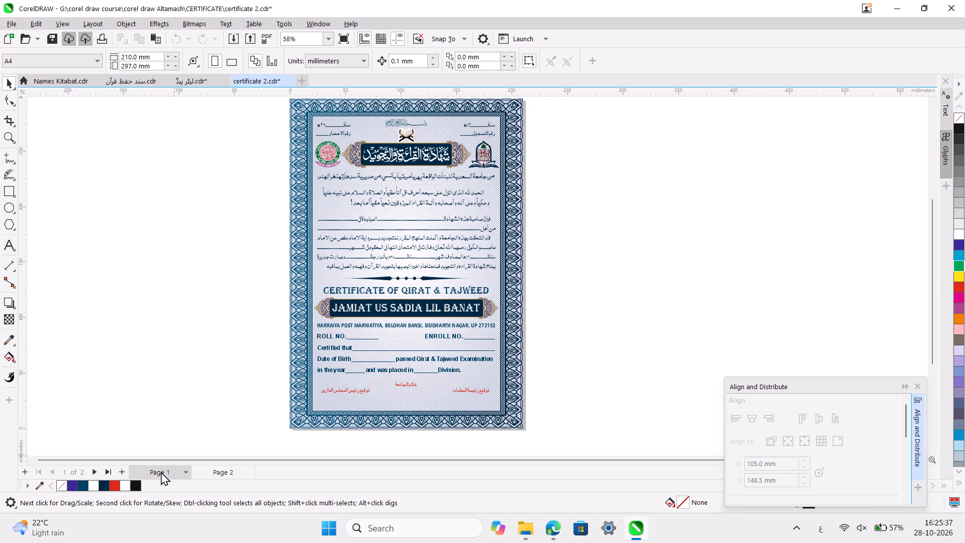
pyautogui.click(213, 469)
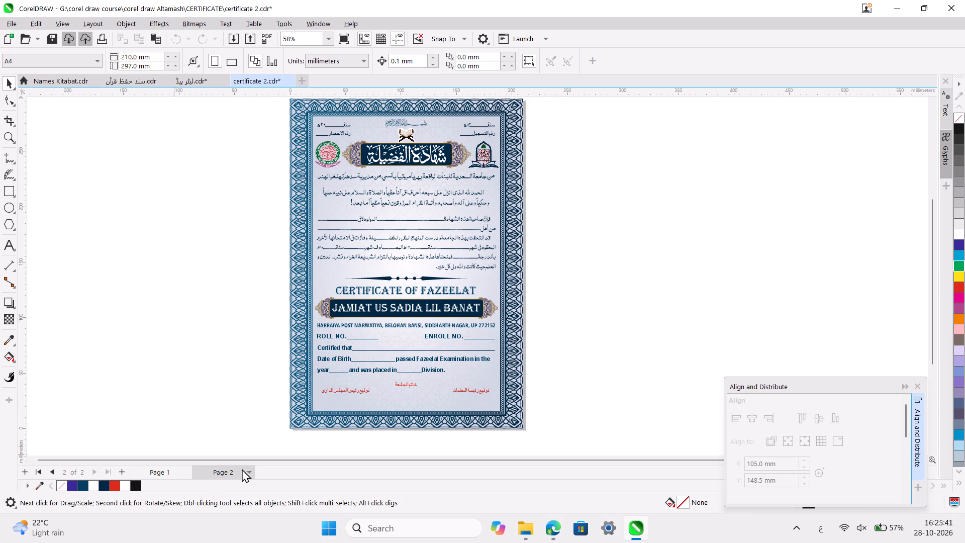
pyautogui.click(161, 474)
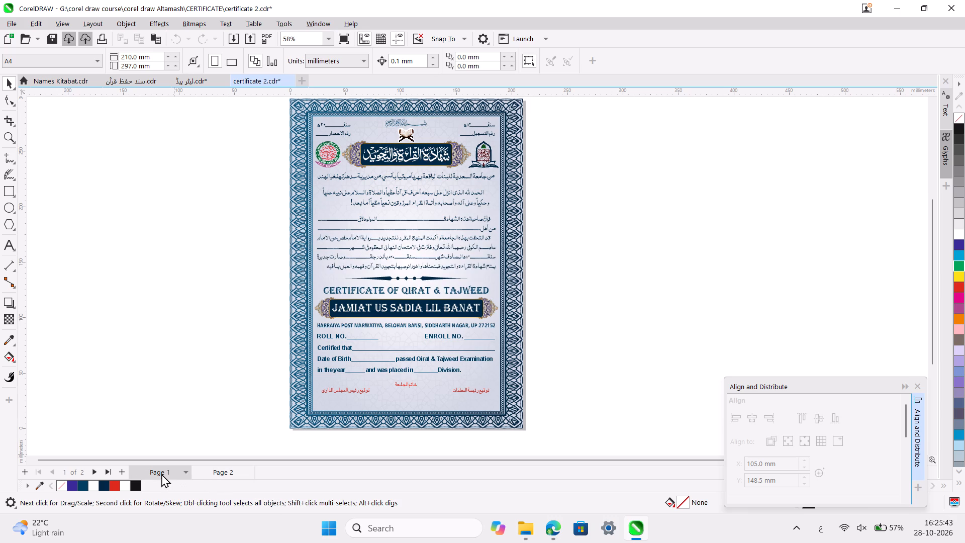
pyautogui.click(219, 476)
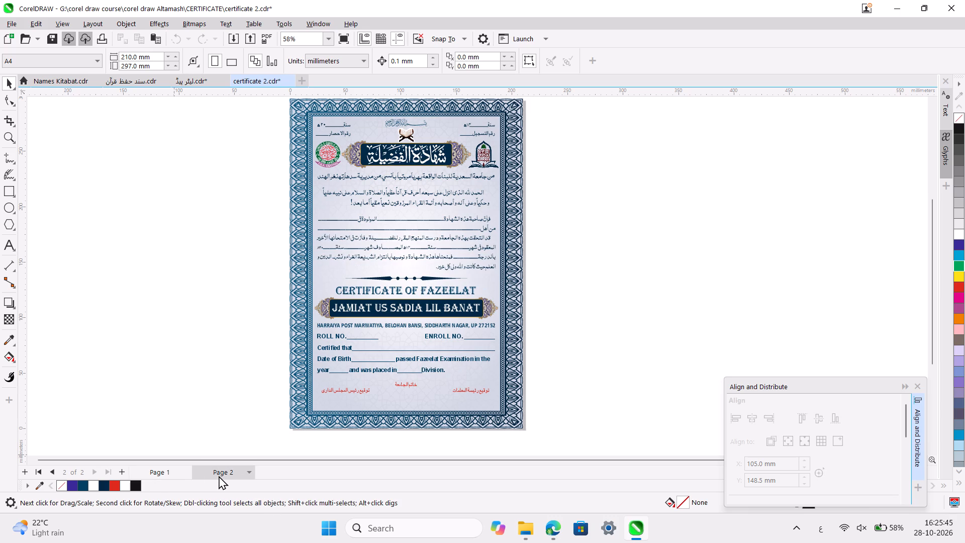
pyautogui.click(181, 368)
pyautogui.keyDown('ctrl'); pyautogui.scroll(3, 181, 368); pyautogui.keyUp('ctrl')
pyautogui.scroll(1, 181, 368)
pyautogui.scroll(1, 533, 298)
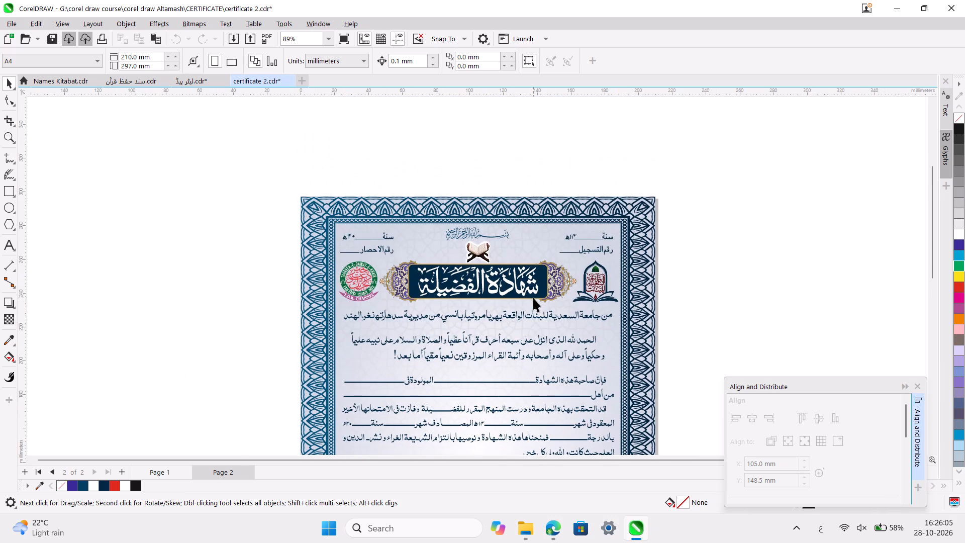
# Examine the text and layout of the Page 2 certificate in certificate 2.cdr, and compare it with Page 1.
pyautogui.keyDown('ctrl'); pyautogui.scroll(4, 533, 298); pyautogui.keyUp('ctrl')
pyautogui.hscroll(2, 533, 298)
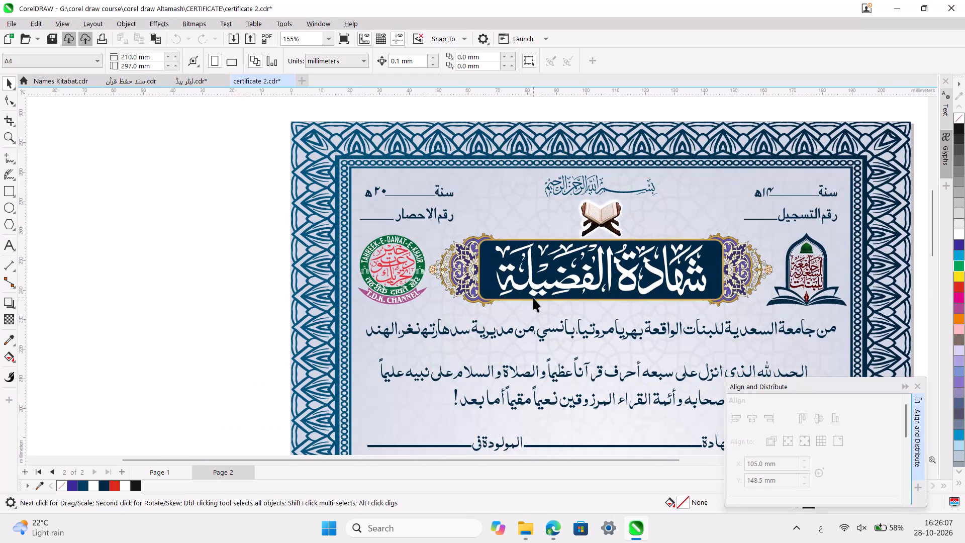
pyautogui.scroll(-1, 533, 298)
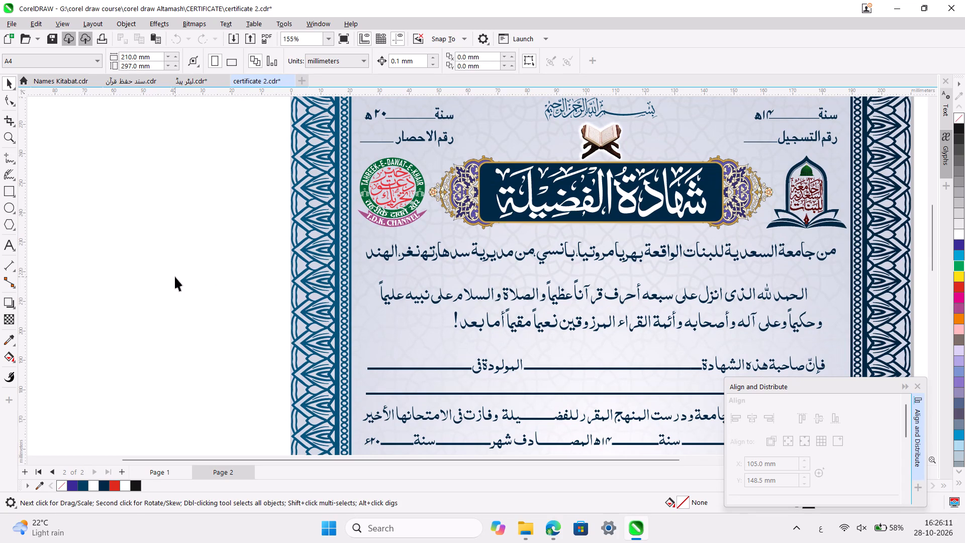
pyautogui.keyDown('ctrl'); pyautogui.scroll(-3, 175, 277); pyautogui.keyUp('ctrl')
pyautogui.hscroll(1, 175, 277)
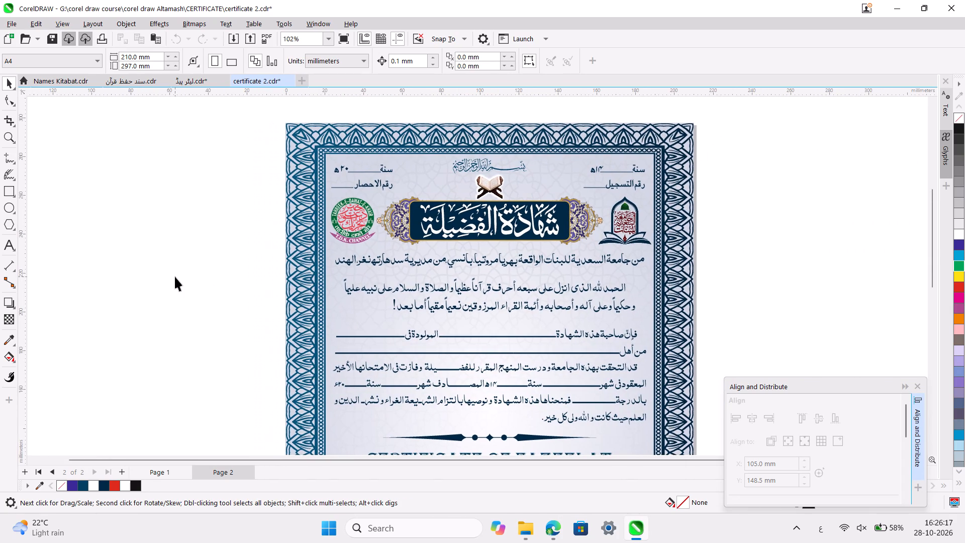
pyautogui.hscroll(2, 175, 277)
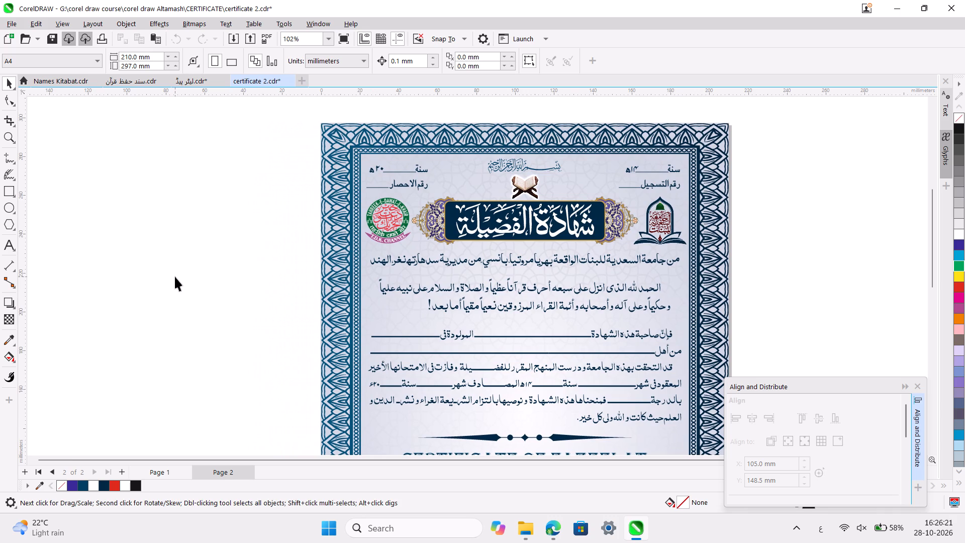
pyautogui.scroll(-1, 175, 277)
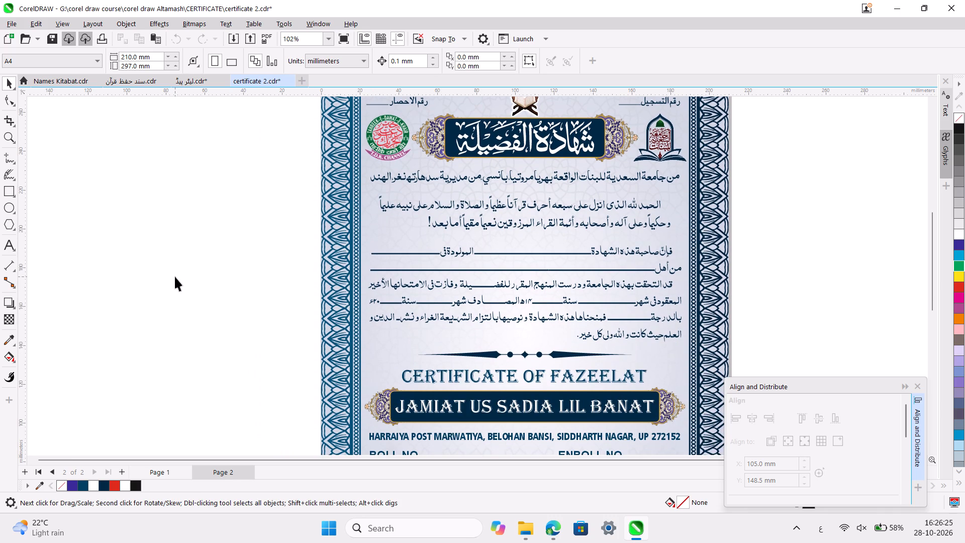
pyautogui.click(403, 321)
pyautogui.click(256, 322)
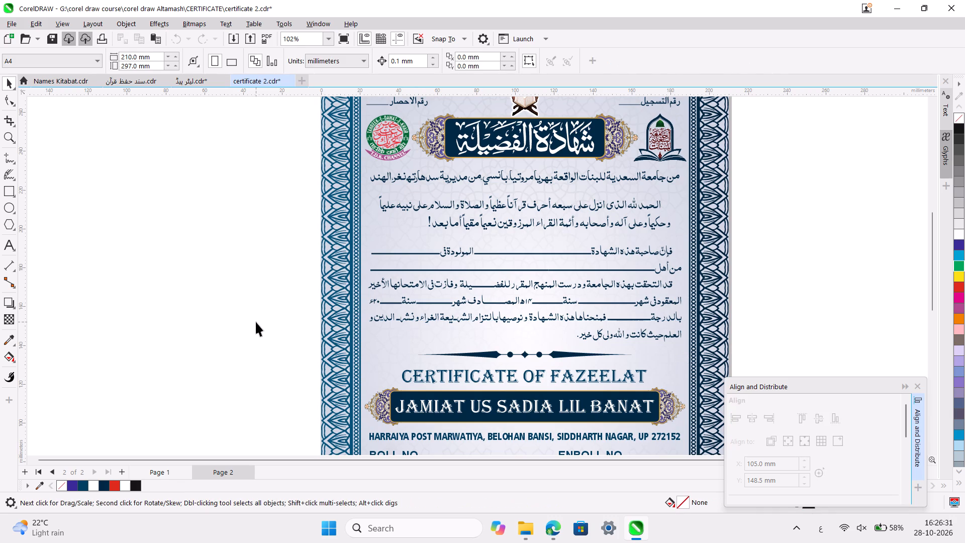
pyautogui.scroll(2, 256, 322)
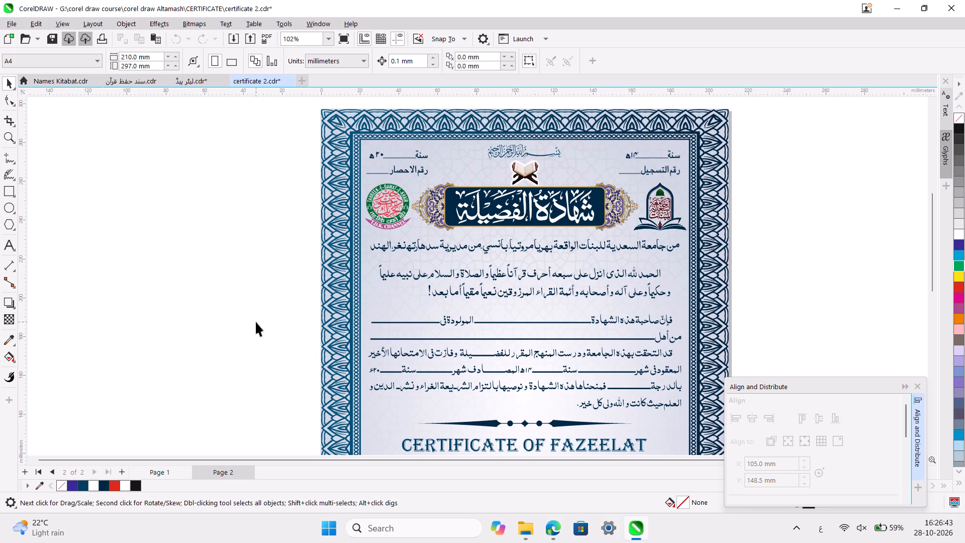
pyautogui.click(170, 473)
pyautogui.click(219, 477)
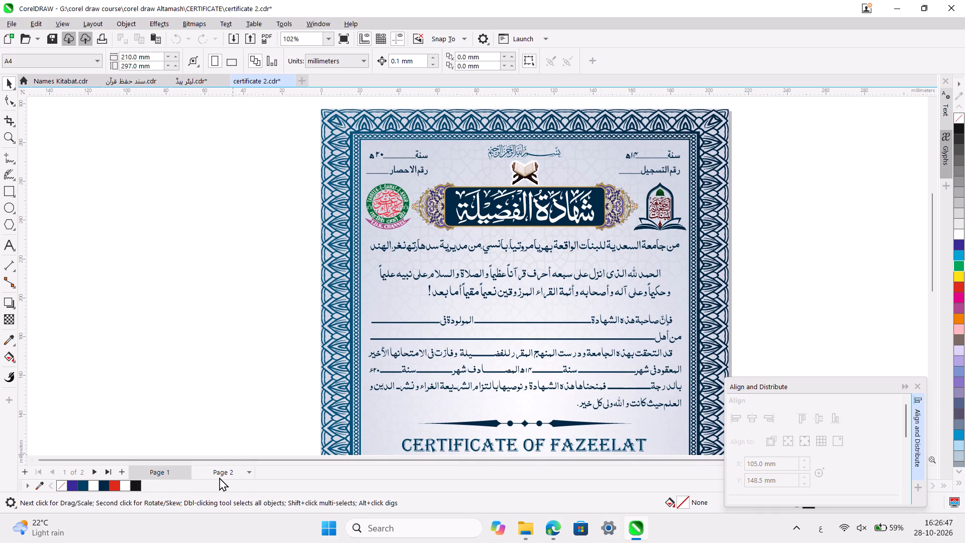
pyautogui.click(170, 475)
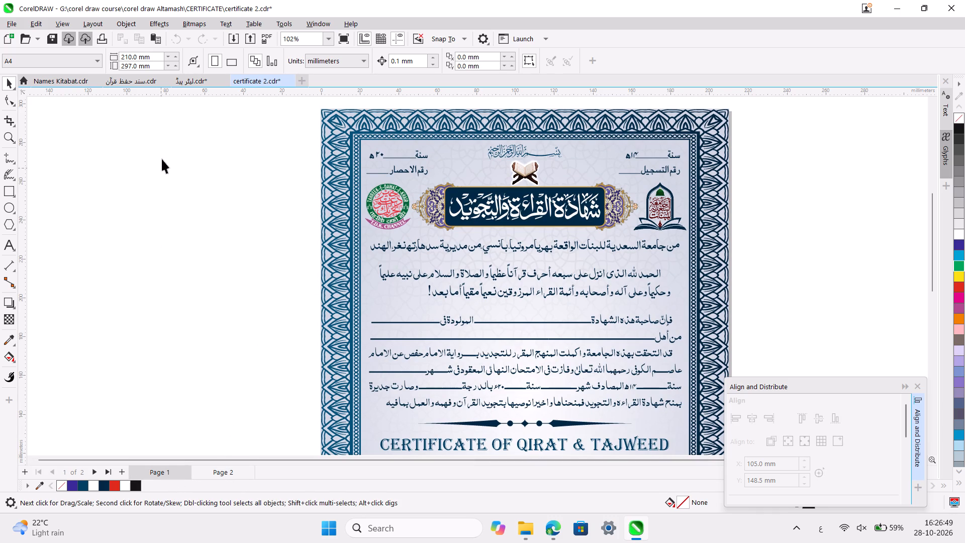
pyautogui.click(252, 240)
# Start saving certificate 2.cdr as a separate CDR drawing, with Izhar Folder as the destination.
pyautogui.click(15, 26)
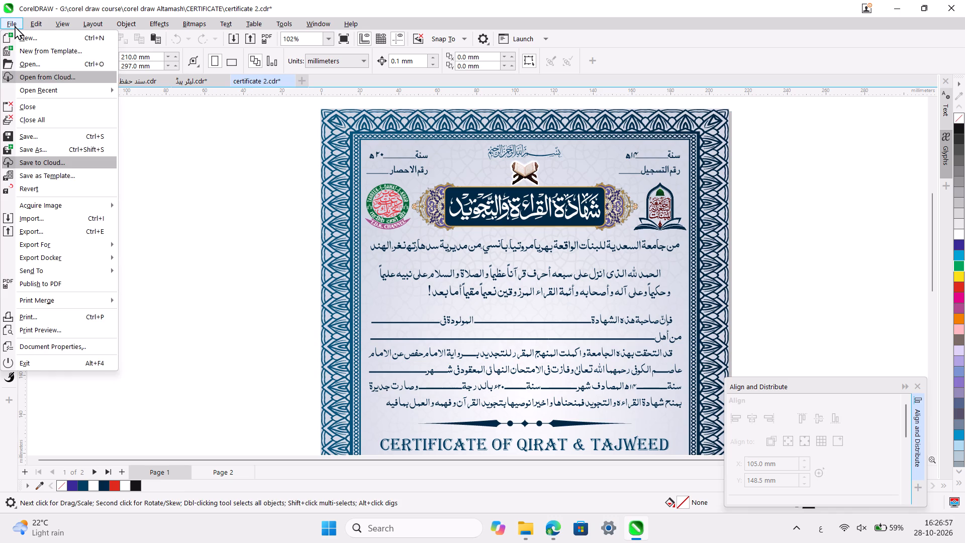
pyautogui.click(51, 153)
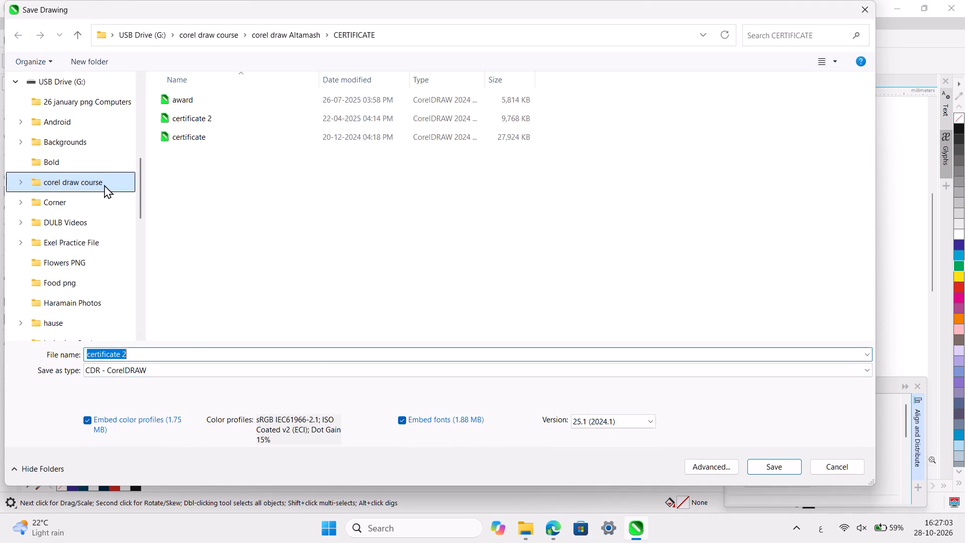
pyautogui.scroll(1, 103, 119)
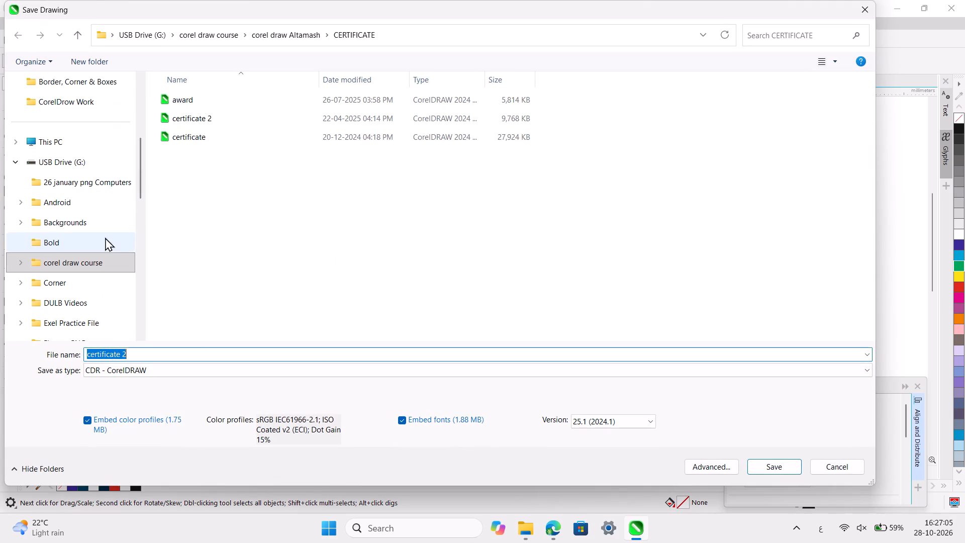
pyautogui.scroll(-1, 109, 308)
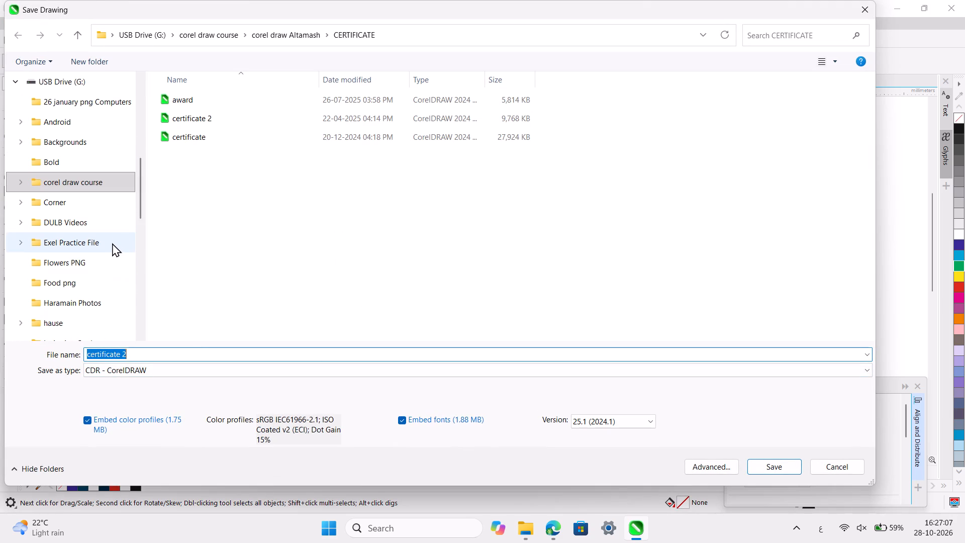
pyautogui.scroll(1, 101, 130)
pyautogui.scroll(1, 96, 87)
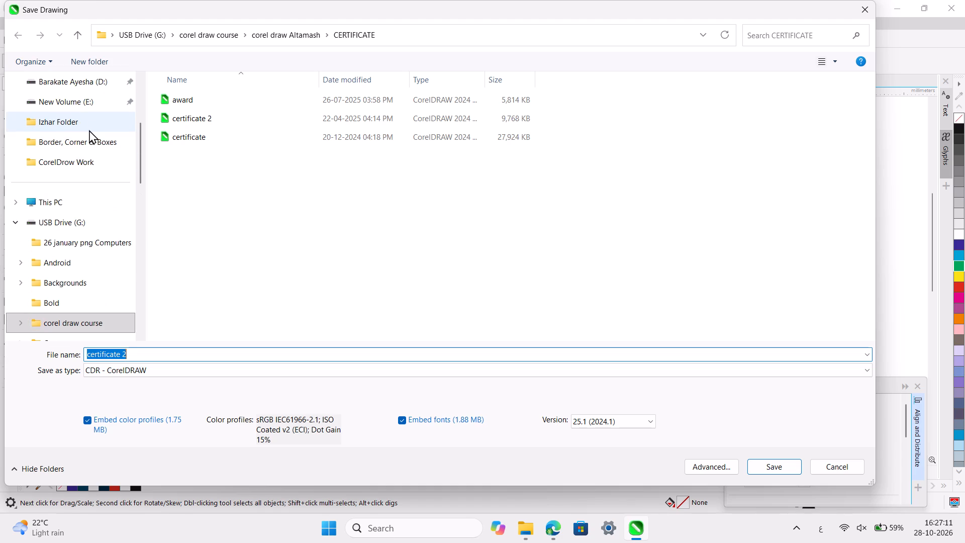
pyautogui.click(89, 130)
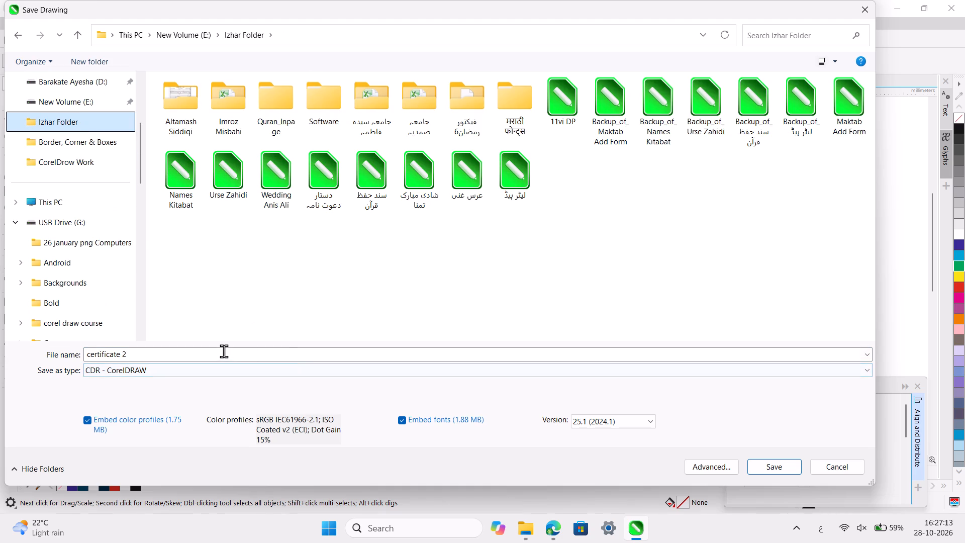
# Clear the proposed file name and switch the keyboard input language to Urdu.
pyautogui.click(224, 351)
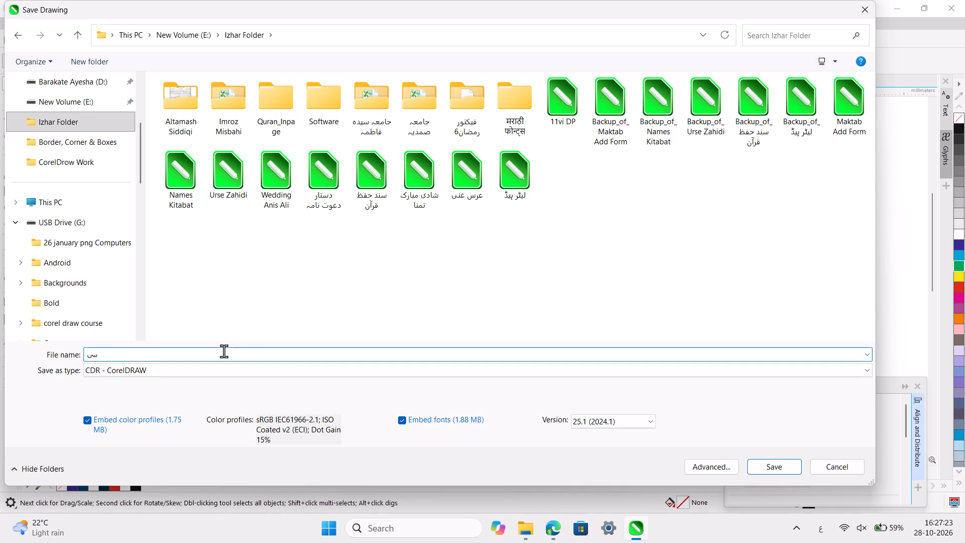
pyautogui.press('BackSpace')
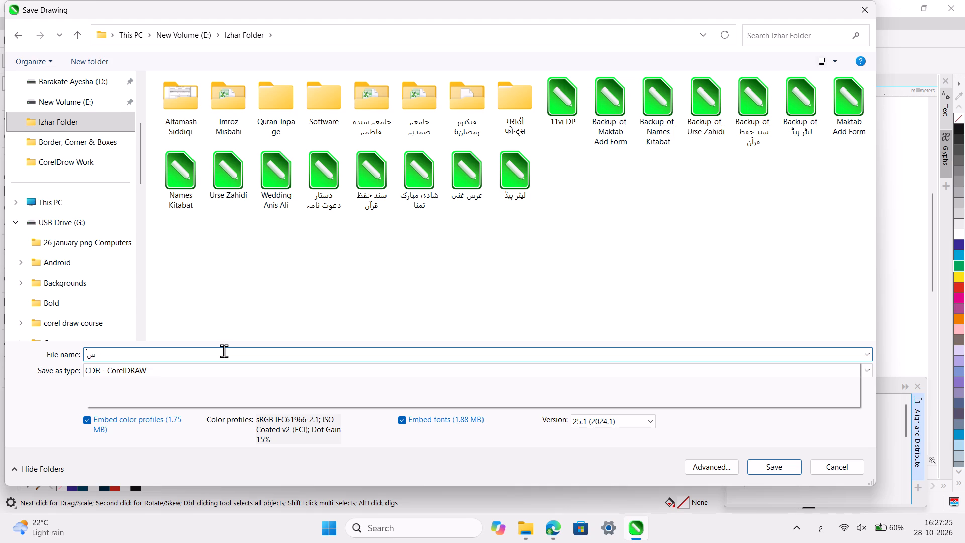
pyautogui.write('ىي')
pyautogui.press('space')
pyautogui.press('BackSpace')
pyautogui.press('BackSpace')
pyautogui.press('BackSpace')
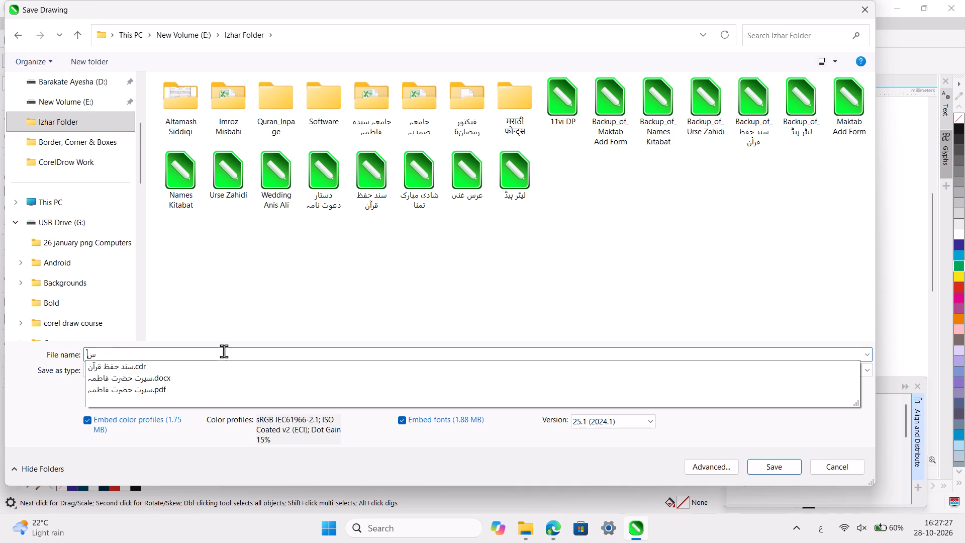
pyautogui.press('BackSpace')
pyautogui.press('BackSpace')
pyautogui.press('super+space')
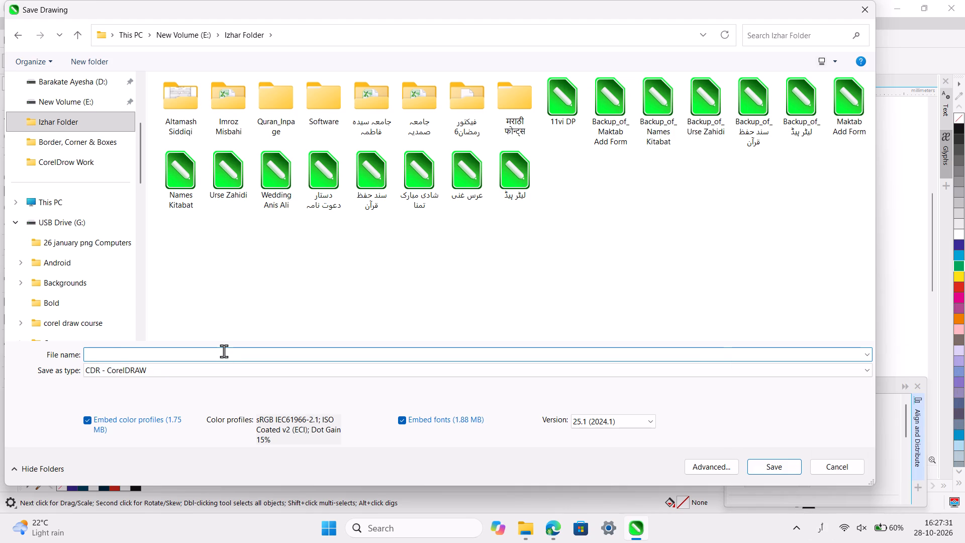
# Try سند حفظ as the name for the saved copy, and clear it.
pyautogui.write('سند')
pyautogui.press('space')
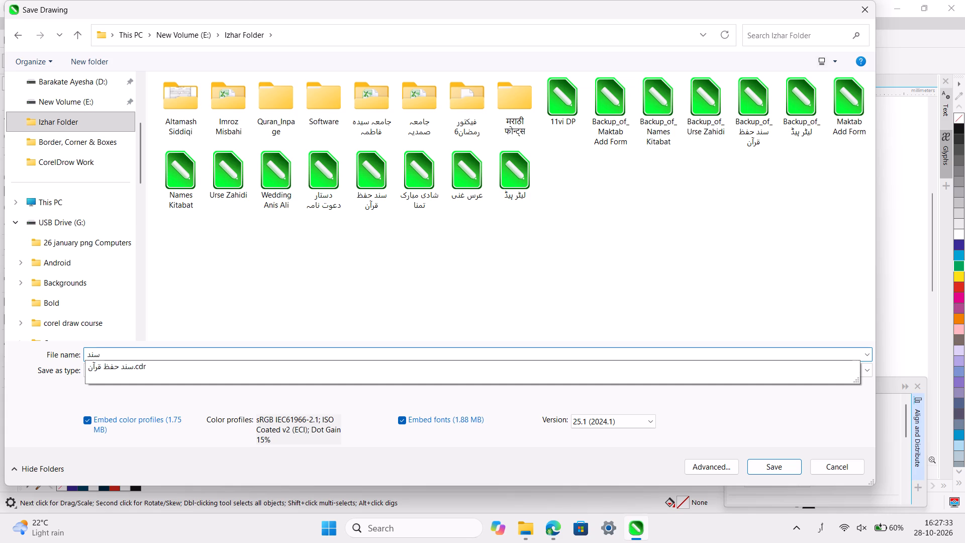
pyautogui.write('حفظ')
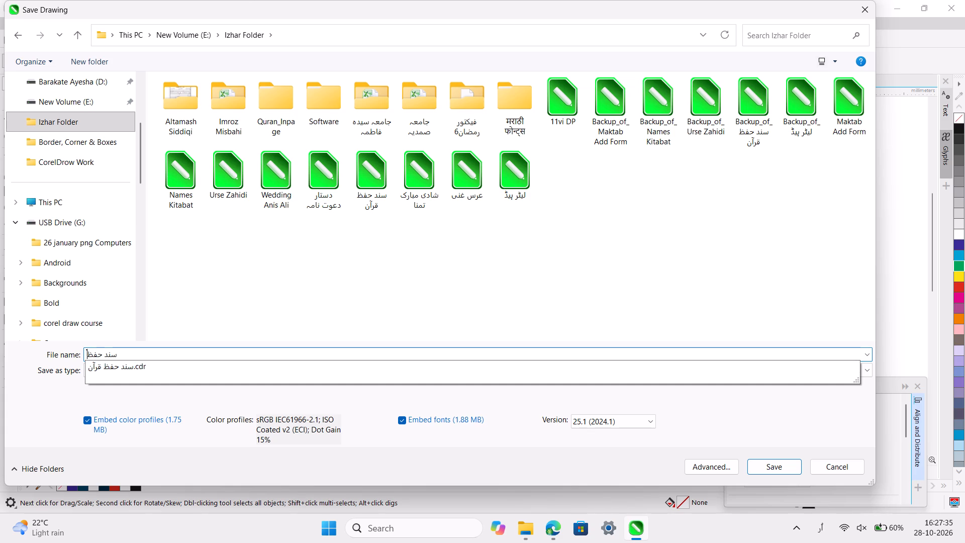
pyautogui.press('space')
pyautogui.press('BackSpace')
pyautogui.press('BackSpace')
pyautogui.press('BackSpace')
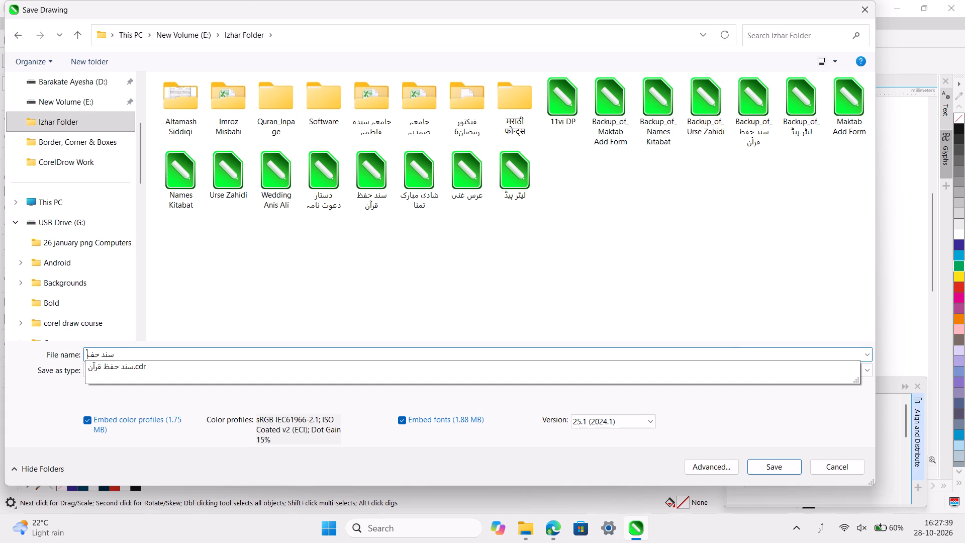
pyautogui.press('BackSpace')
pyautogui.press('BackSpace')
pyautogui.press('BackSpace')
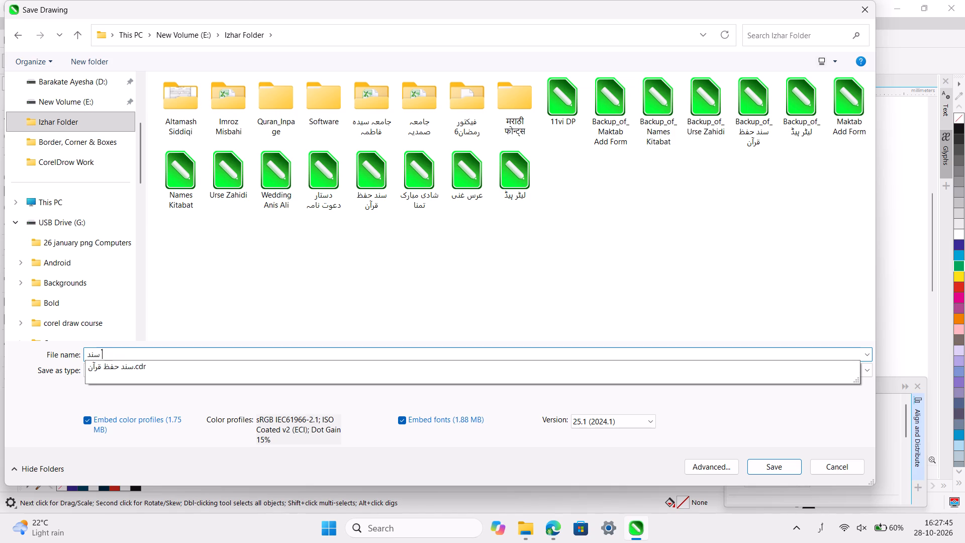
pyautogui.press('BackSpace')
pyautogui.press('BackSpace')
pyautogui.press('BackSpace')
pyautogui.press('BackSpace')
# Name the copy اسناد and save it in Izhar Folder as CDR - CorelDRAW.
pyautogui.write('اس')
pyautogui.write('نات')
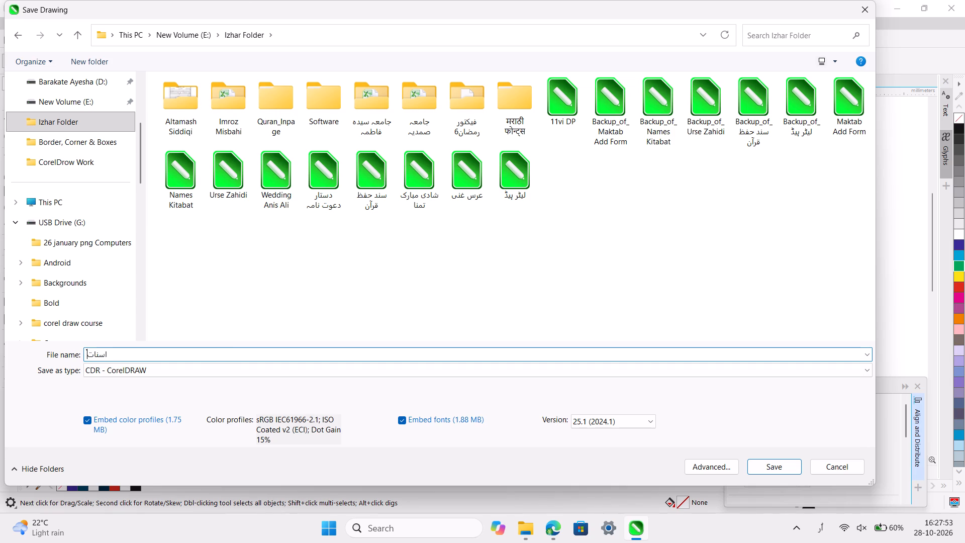
pyautogui.press('BackSpace')
pyautogui.click(779, 467)
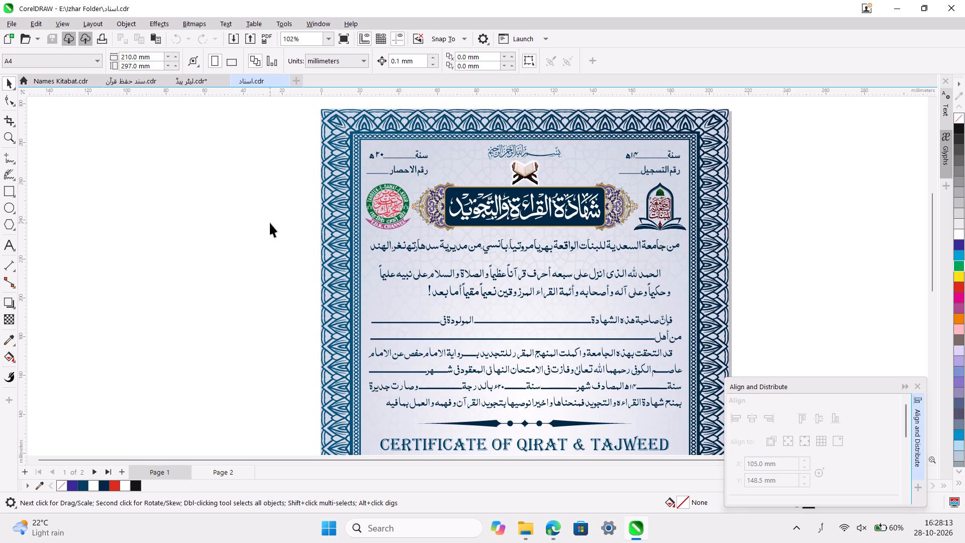
# Export اسناد.cdr to Izhar Folder as JPG - JPEG Bitmaps under the name اسناد.
pyautogui.hotkey('ctrl', 'e')
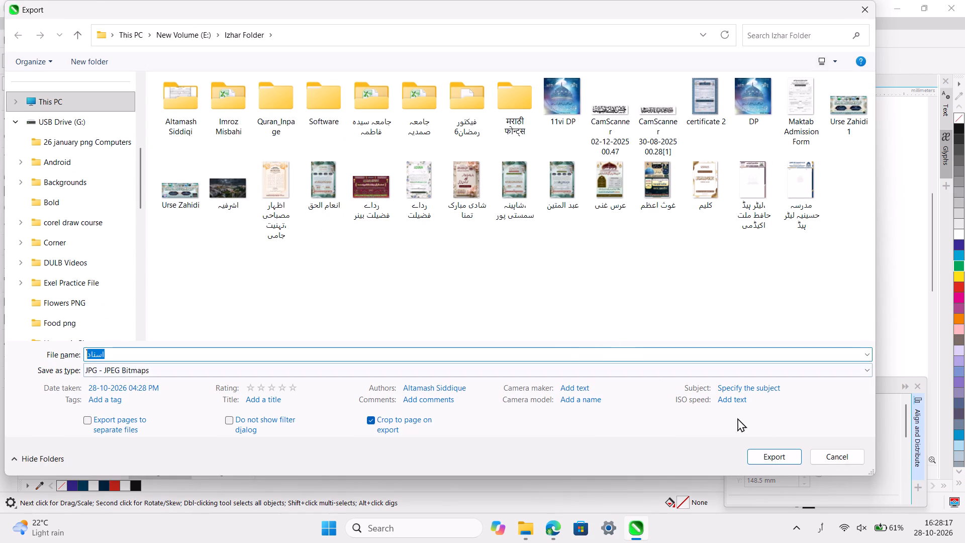
pyautogui.click(781, 462)
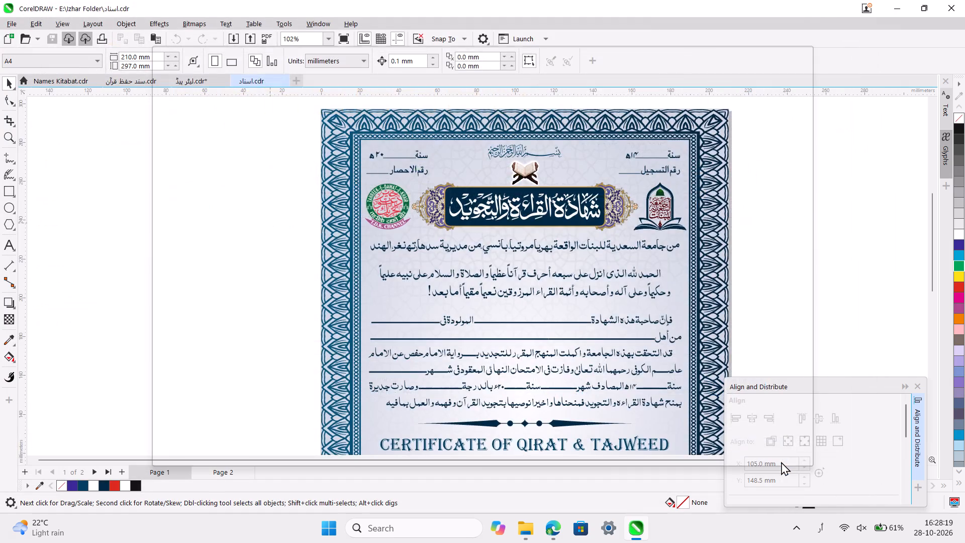
pyautogui.click(781, 444)
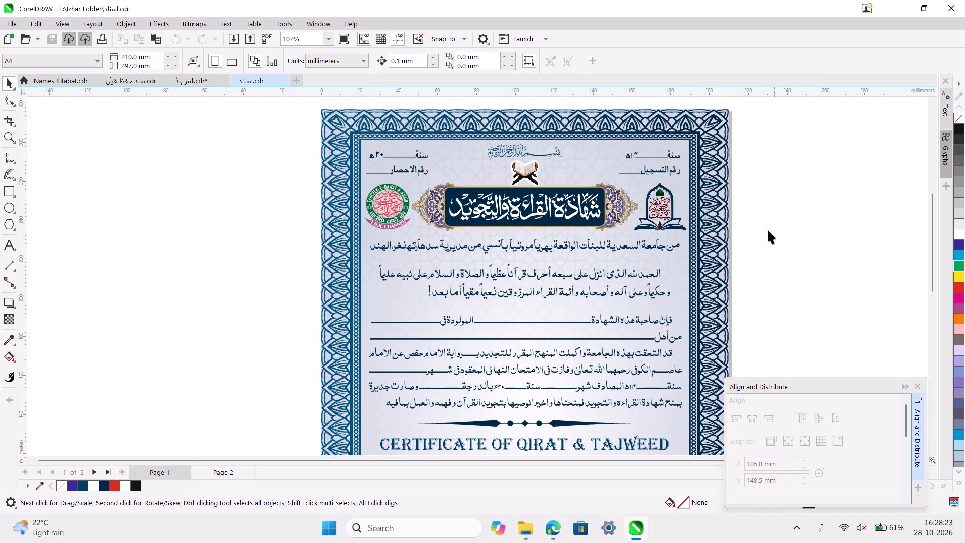
pyautogui.click(768, 230)
# Copy the selected certificate artwork and reference images from سند حفظ قرآن.cdr and return to اسناد.cdr.
pyautogui.click(116, 77)
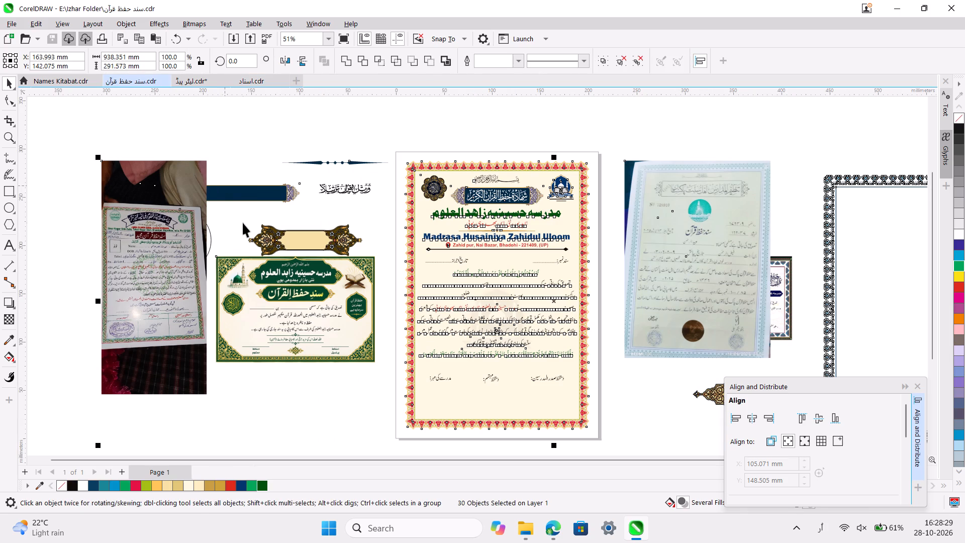
pyautogui.hotkey('ctrl', 'c')
pyautogui.click(237, 78)
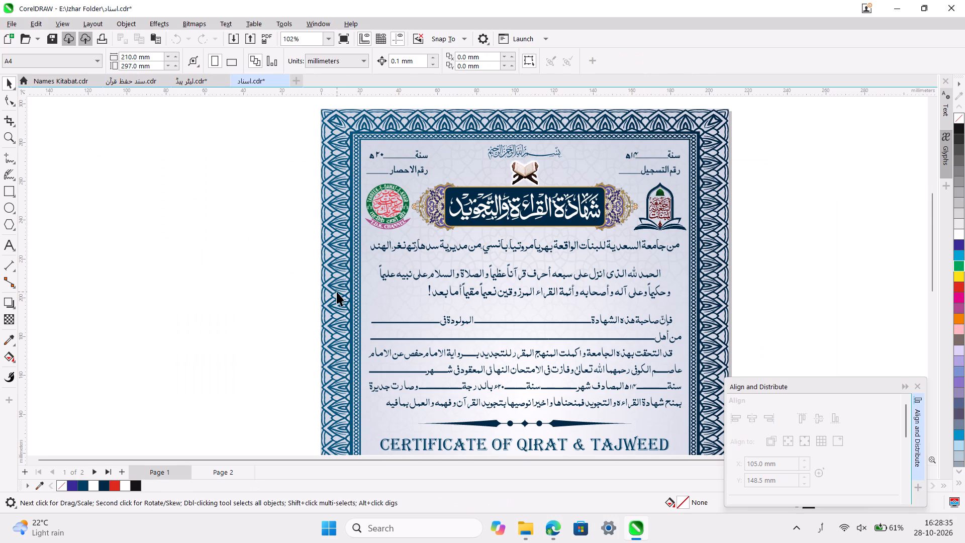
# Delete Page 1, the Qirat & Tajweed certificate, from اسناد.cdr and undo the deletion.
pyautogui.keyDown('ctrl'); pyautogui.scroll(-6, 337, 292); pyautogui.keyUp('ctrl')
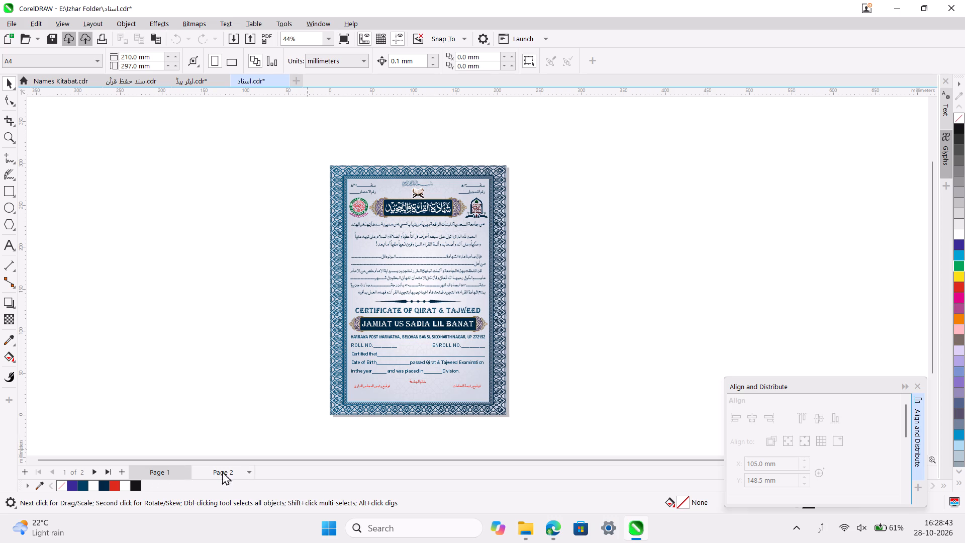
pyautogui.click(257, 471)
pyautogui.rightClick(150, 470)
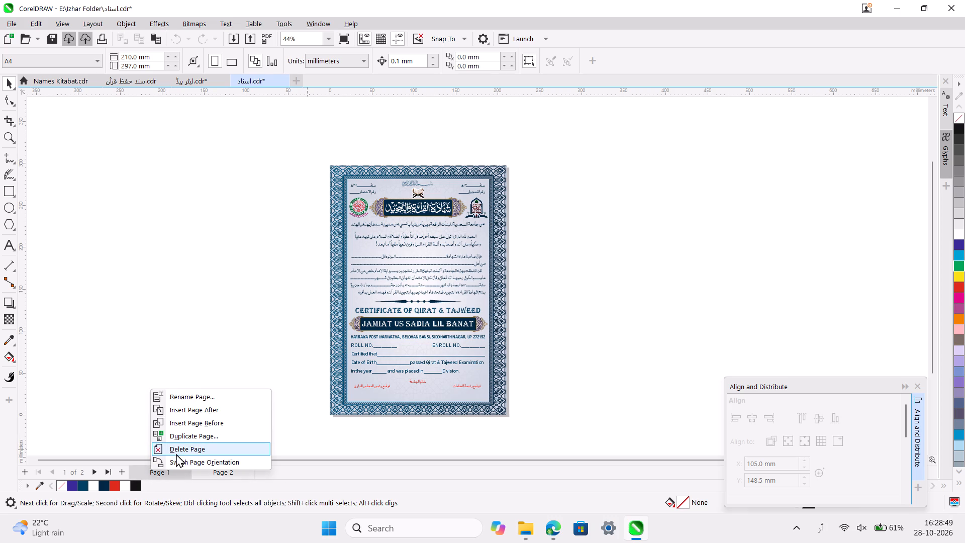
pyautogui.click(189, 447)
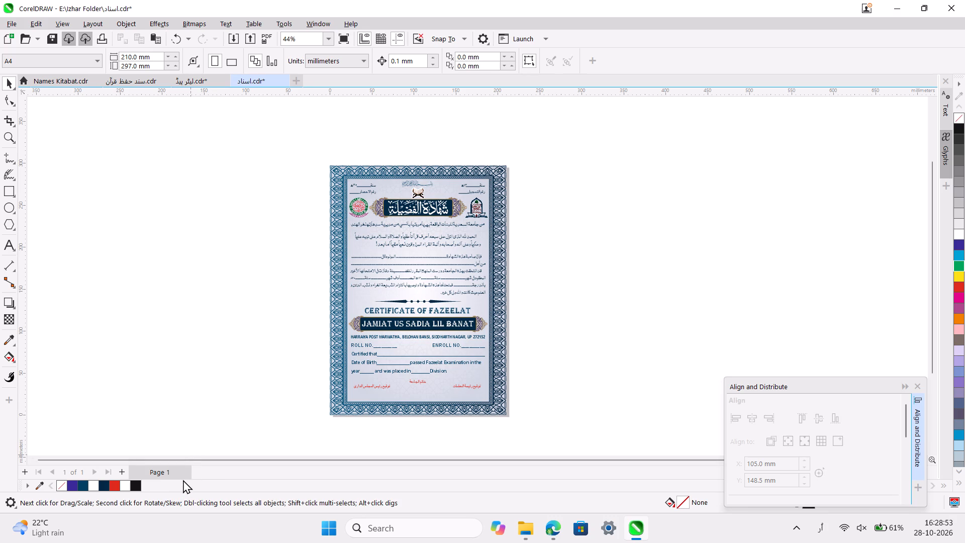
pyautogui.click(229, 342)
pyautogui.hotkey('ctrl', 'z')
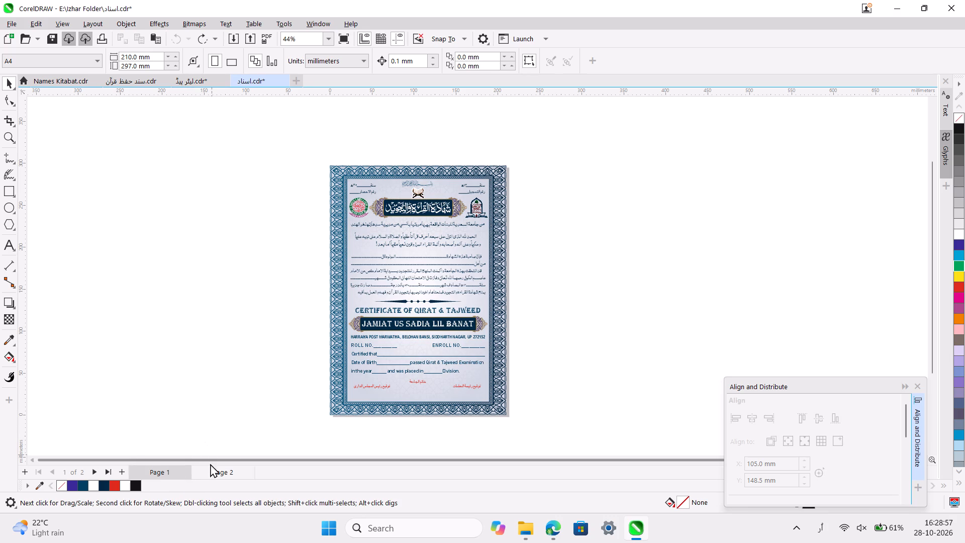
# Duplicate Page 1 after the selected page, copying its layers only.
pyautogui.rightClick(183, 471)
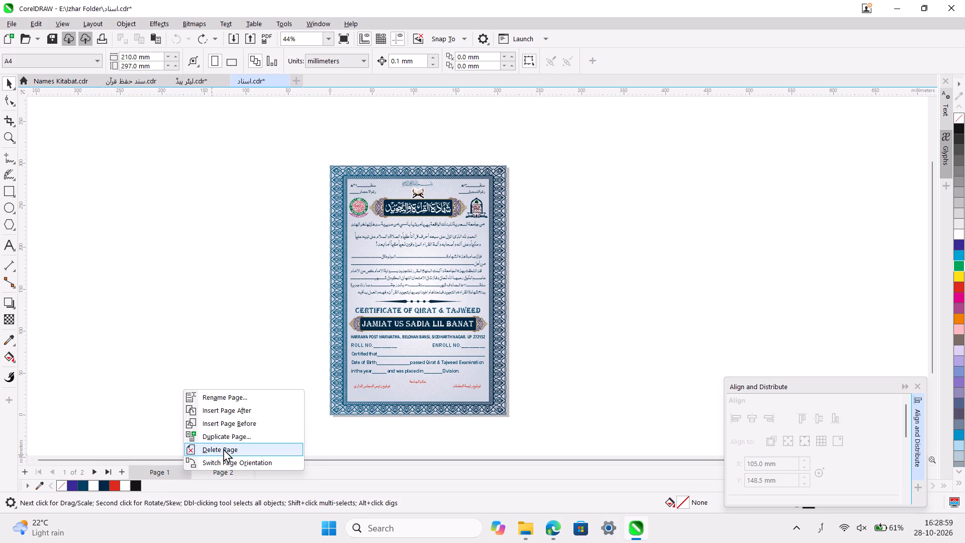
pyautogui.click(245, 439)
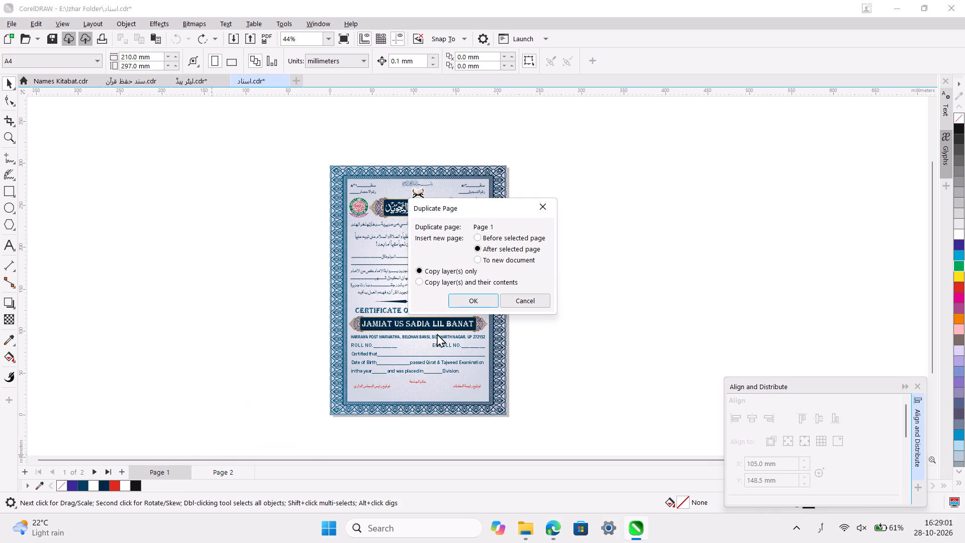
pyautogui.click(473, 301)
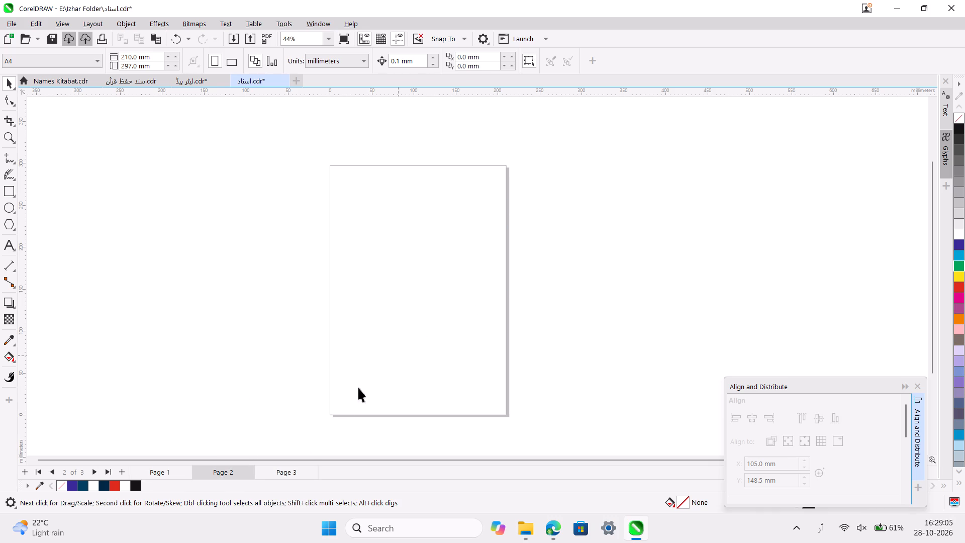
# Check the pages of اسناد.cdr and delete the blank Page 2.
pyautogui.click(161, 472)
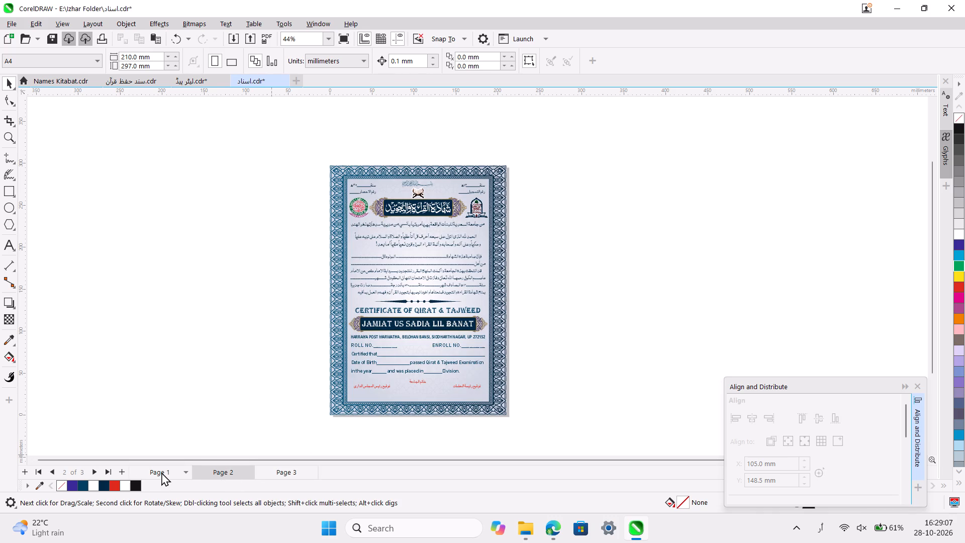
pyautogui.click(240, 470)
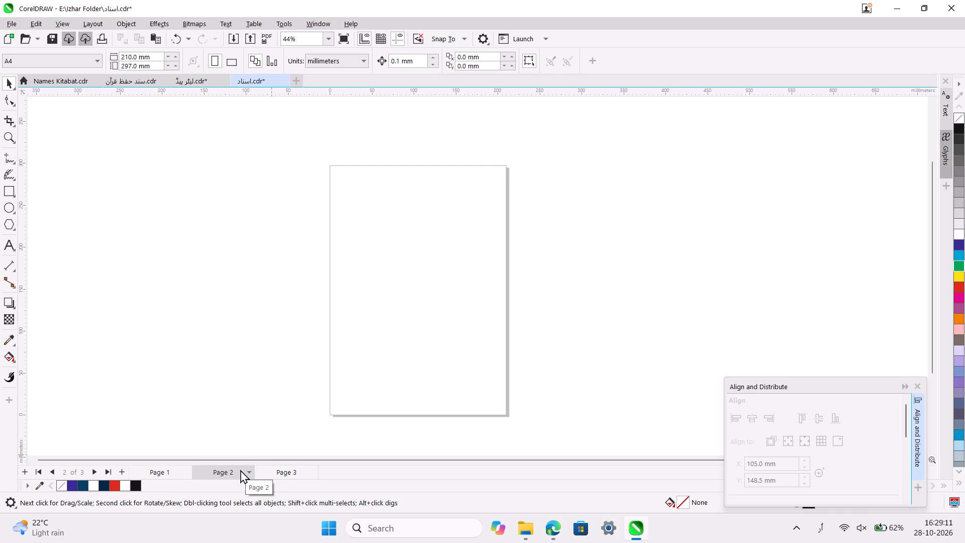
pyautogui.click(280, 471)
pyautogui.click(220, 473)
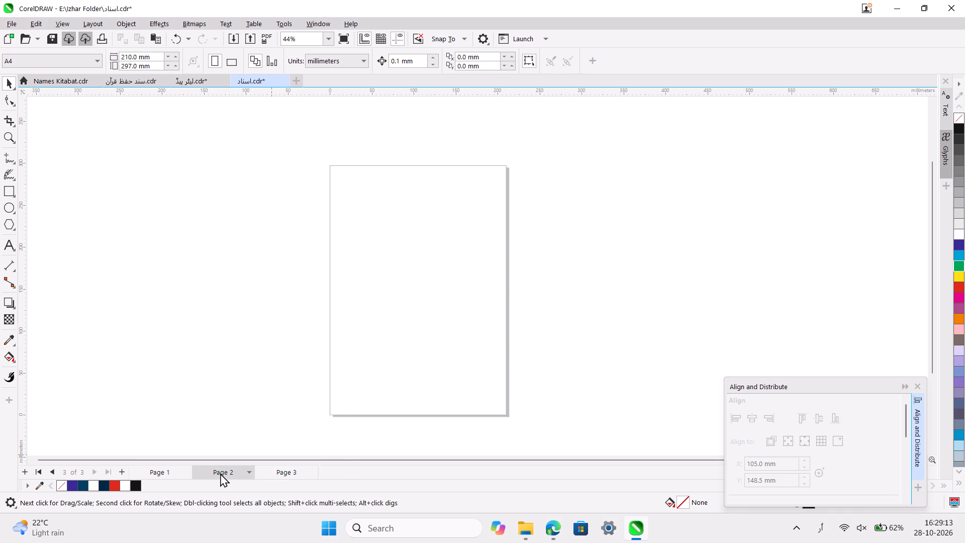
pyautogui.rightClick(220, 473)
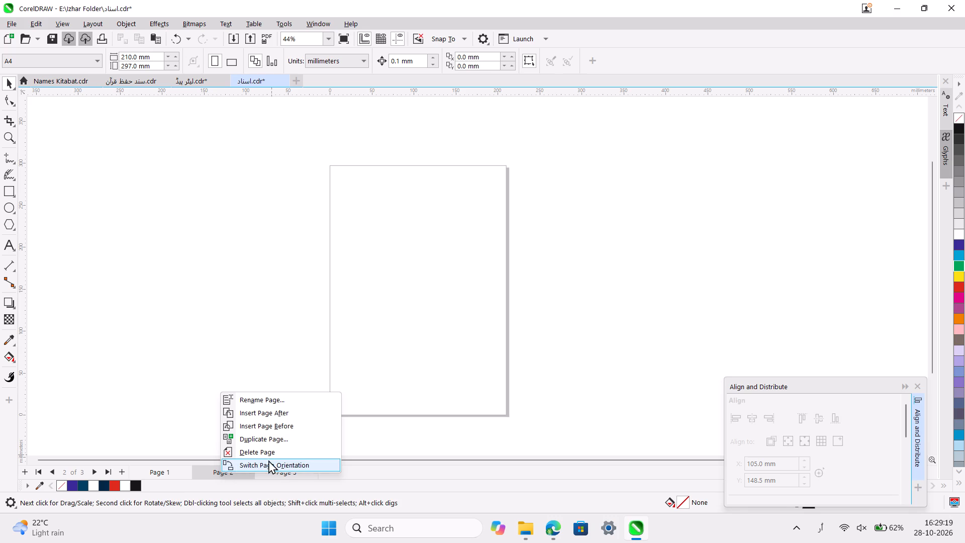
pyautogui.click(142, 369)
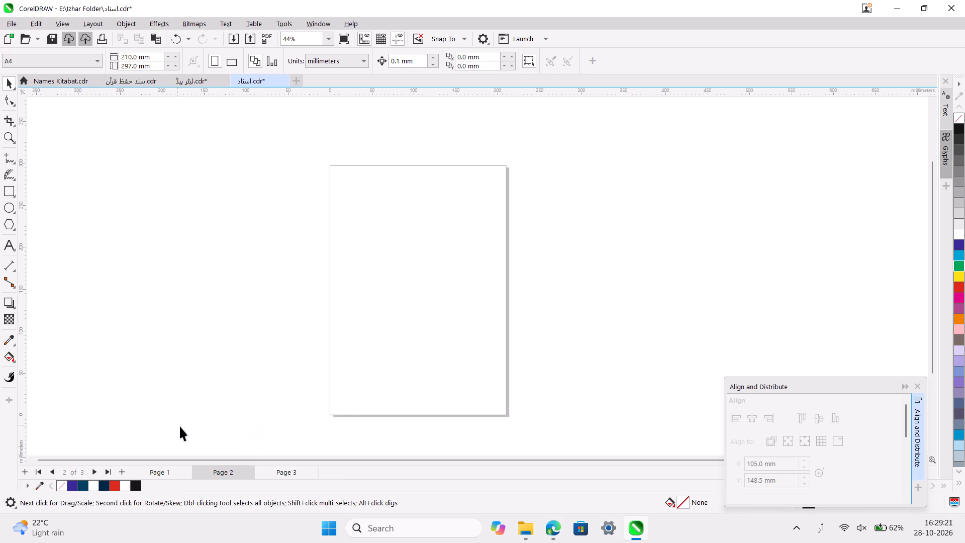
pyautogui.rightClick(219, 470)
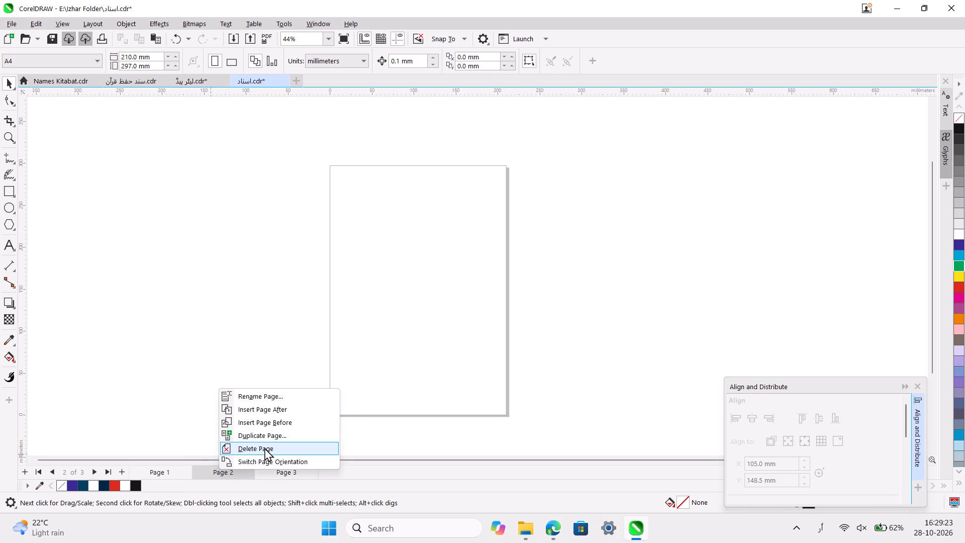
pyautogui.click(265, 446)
# Insert a blank page before the Qirat & Tajweed certificate page.
pyautogui.click(167, 469)
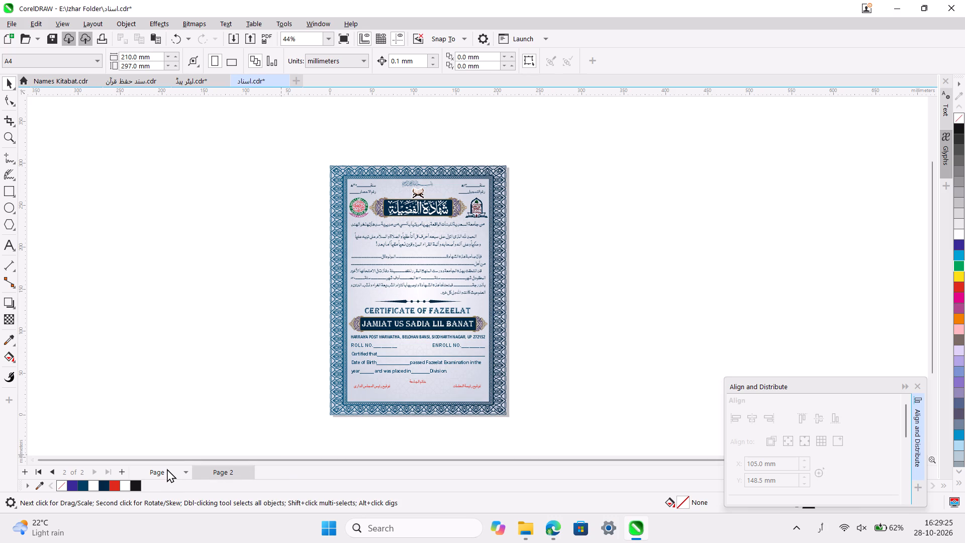
pyautogui.rightClick(167, 469)
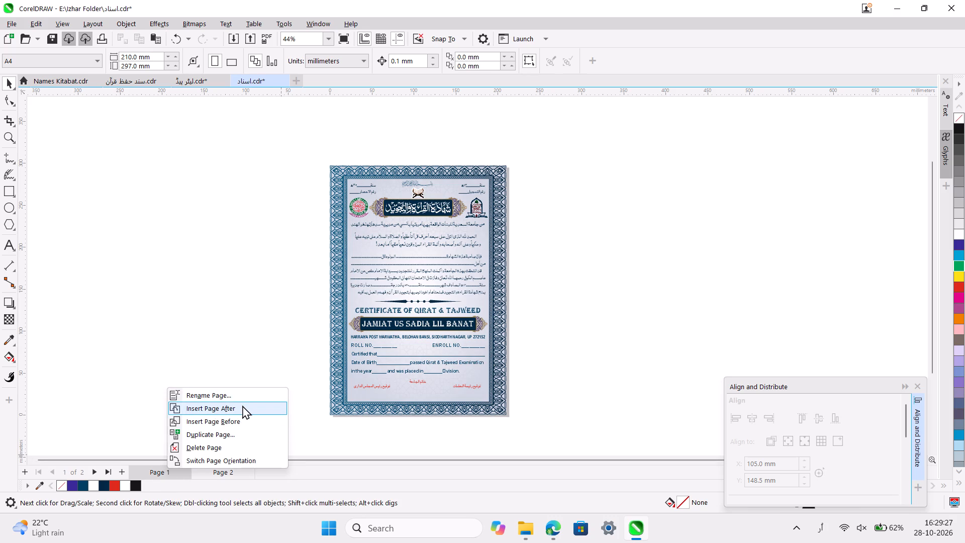
pyautogui.click(242, 423)
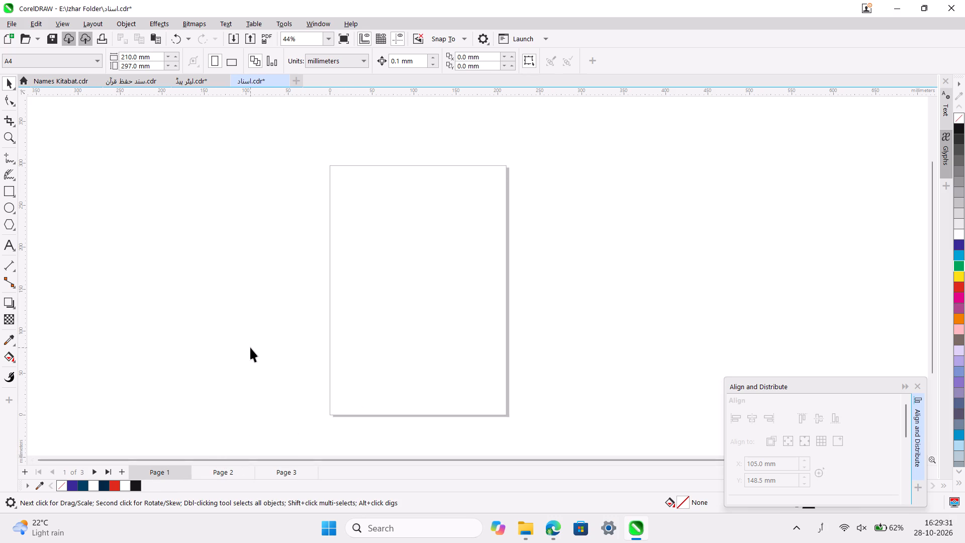
# Paste the copied Madrasa Husainiya Zahidul Uloom certificate artwork and reference images onto the new blank first page.
pyautogui.click(250, 347)
pyautogui.hotkey('ctrl', 'v')
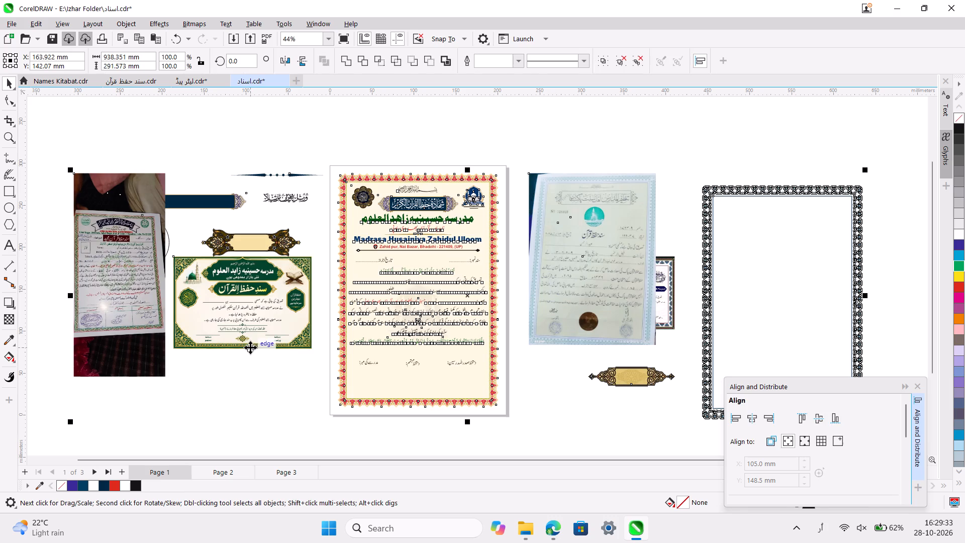
pyautogui.click(536, 148)
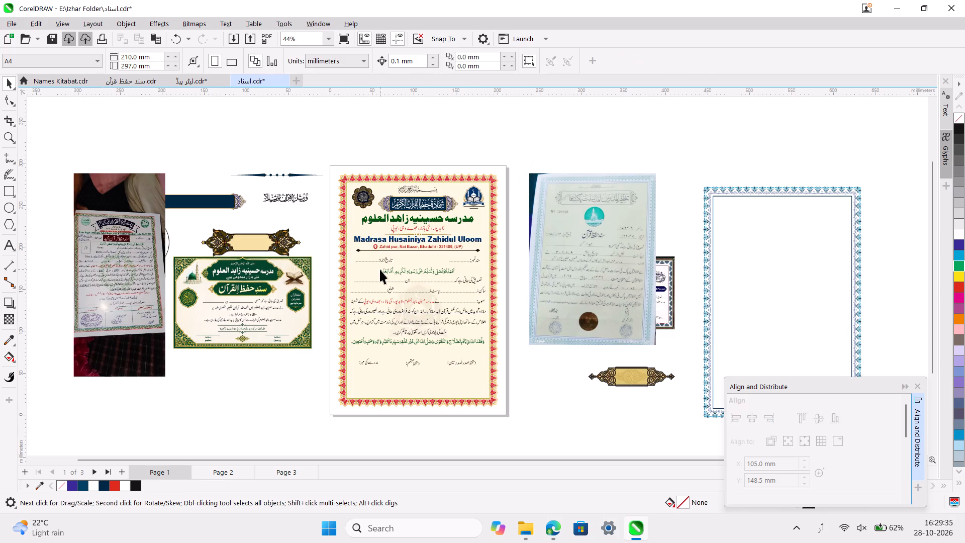
# Look over the pasted certificate and save اسناد.cdr.
pyautogui.keyDown('ctrl'); pyautogui.scroll(2, 380, 269); pyautogui.keyUp('ctrl')
pyautogui.scroll(1, 380, 269)
pyautogui.scroll(-1, 380, 269)
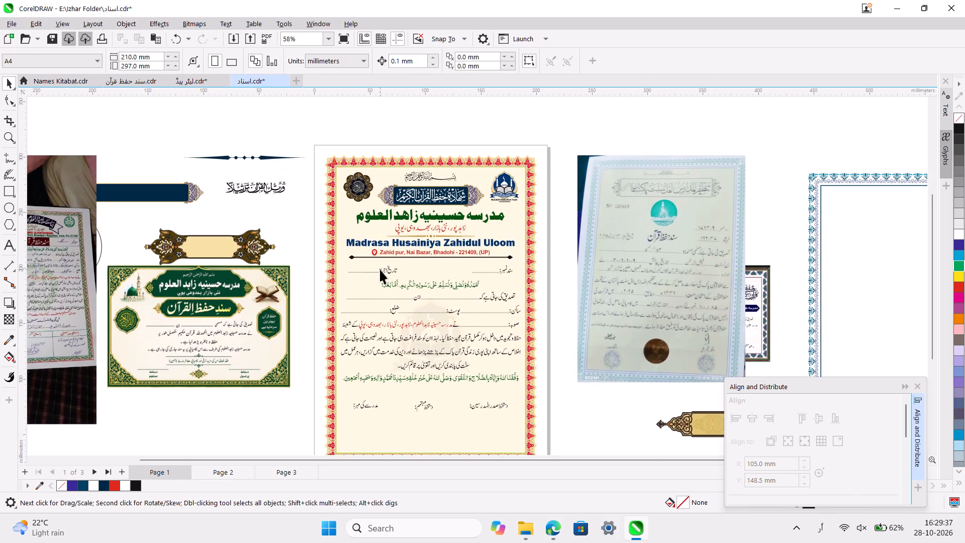
pyautogui.scroll(-1, 380, 269)
pyautogui.scroll(1, 380, 269)
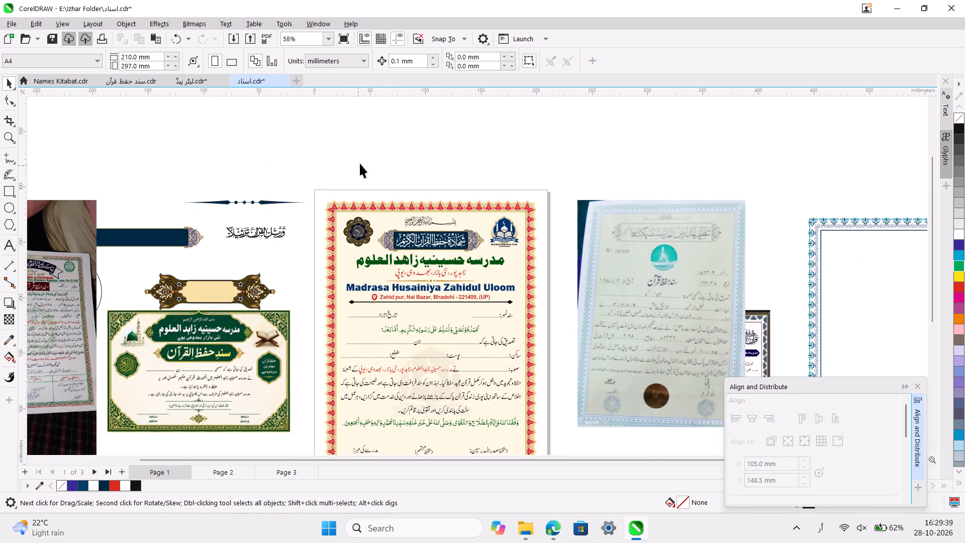
pyautogui.click(364, 161)
pyautogui.hotkey('ctrl', 's')
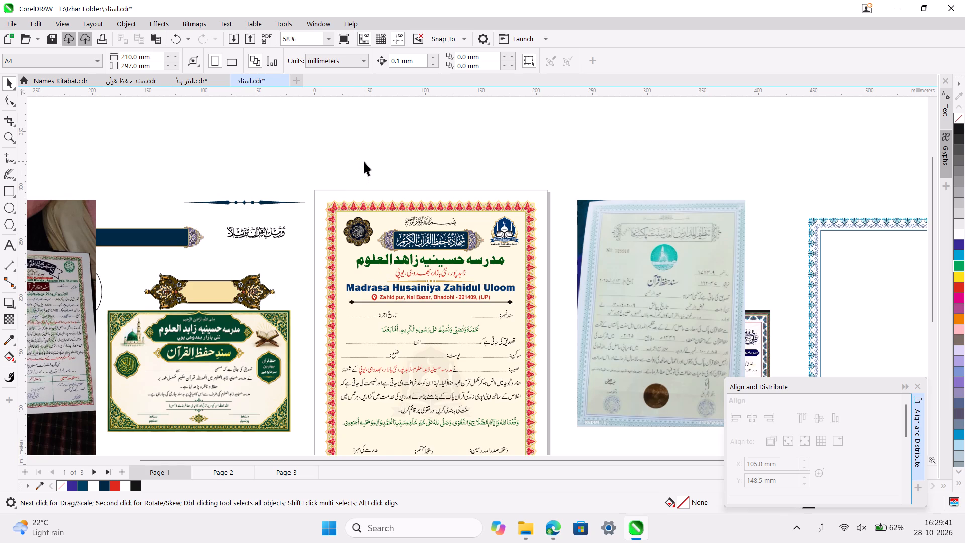
# Duplicate the gold divider above the English madrasa name below the green closing prayer, at Y about 78 mm, and centre it horizontally on the page.
pyautogui.scroll(-1, 364, 161)
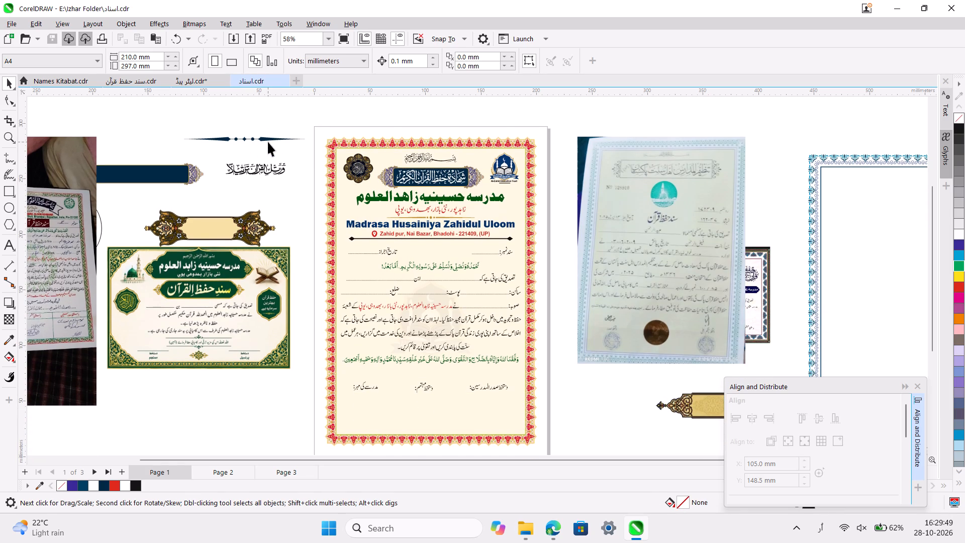
pyautogui.keyDown('ctrl'); pyautogui.scroll(2, 396, 210); pyautogui.keyUp('ctrl')
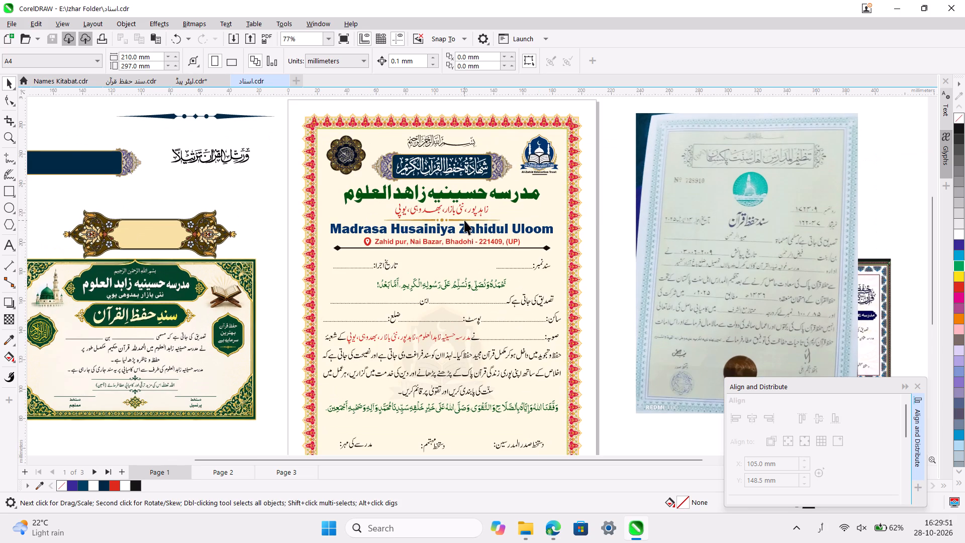
pyautogui.click(464, 220)
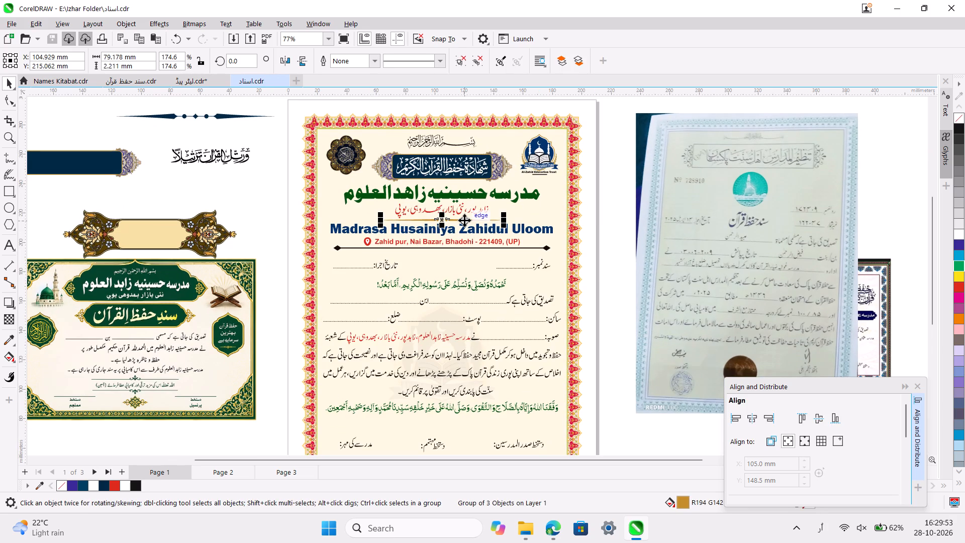
pyautogui.hotkey('ctrl', 'd')
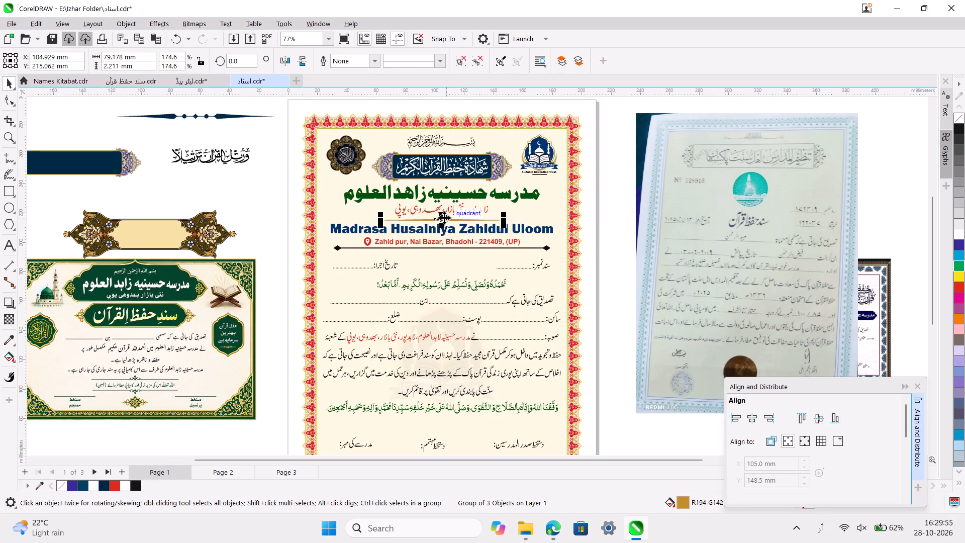
pyautogui.moveTo(444, 218); pyautogui.dragTo(450, 432)
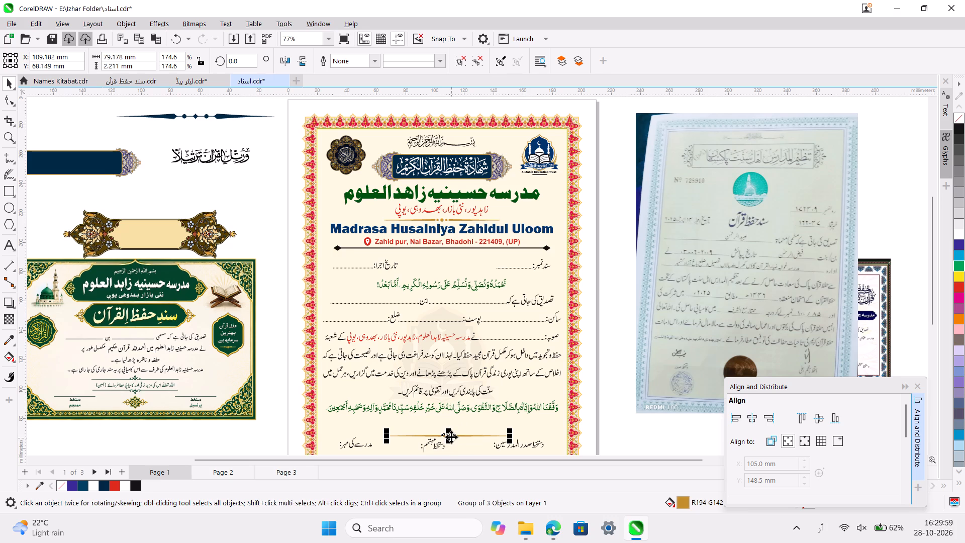
pyautogui.keyDown('ctrl'); pyautogui.scroll(3, 448, 428); pyautogui.keyUp('ctrl')
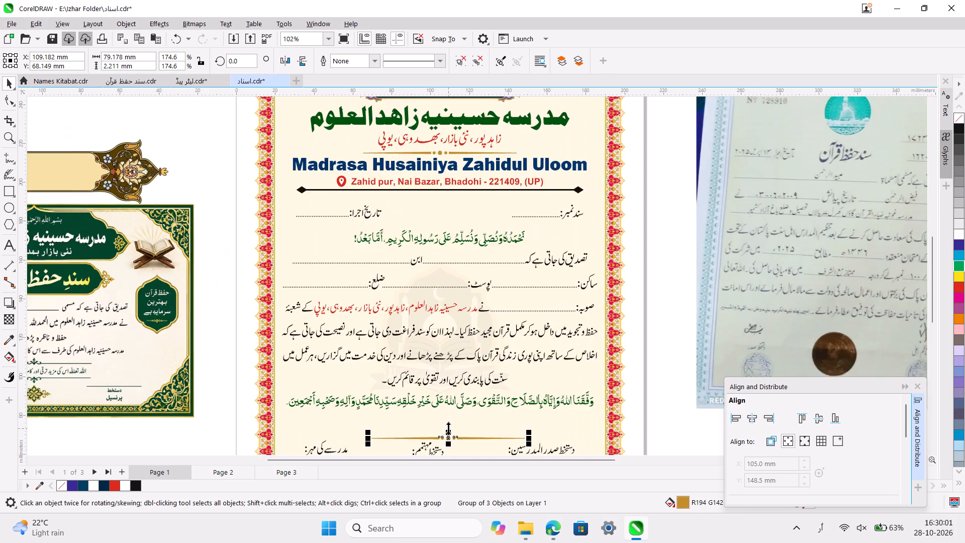
pyautogui.keyDown('ctrl'); pyautogui.scroll(1, 448, 428); pyautogui.keyUp('ctrl')
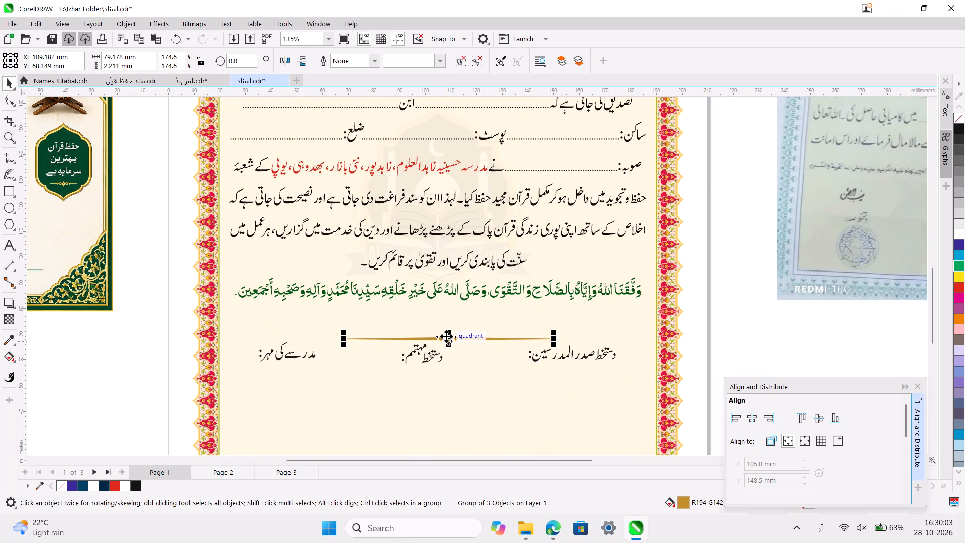
pyautogui.moveTo(446, 336); pyautogui.dragTo(441, 310)
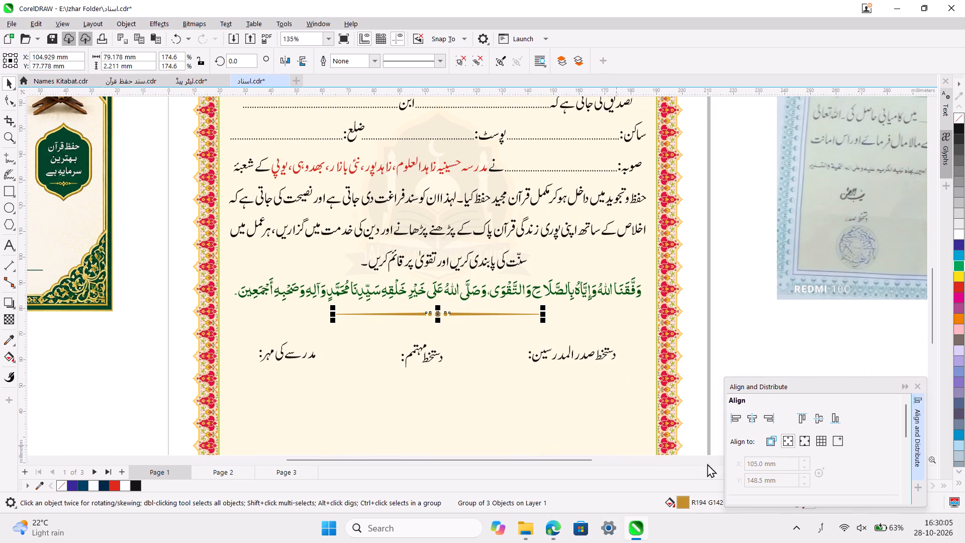
pyautogui.click(754, 417)
pyautogui.click(731, 304)
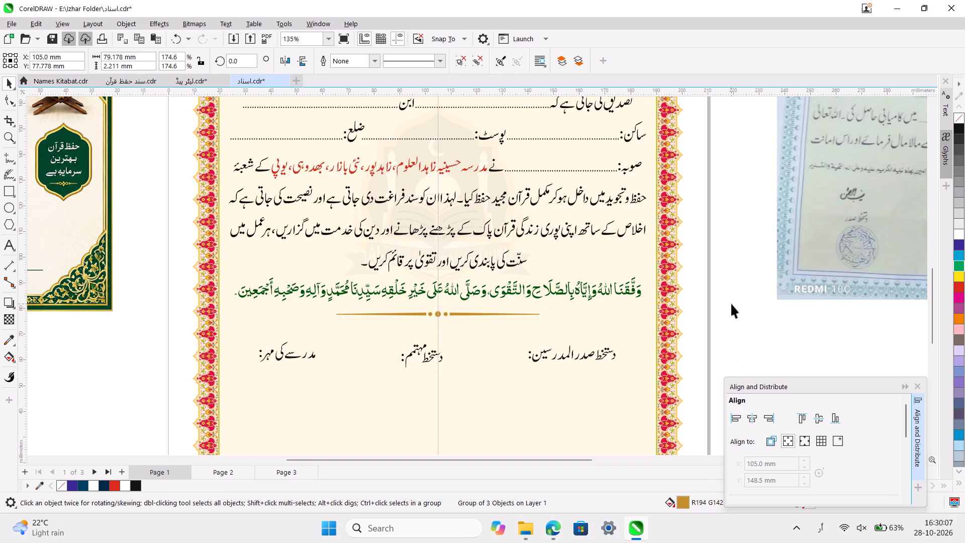
# Check the whole certificate page from top to bottom and save اسناد.cdr.
pyautogui.keyDown('ctrl'); pyautogui.scroll(-5, 456, 379); pyautogui.keyUp('ctrl')
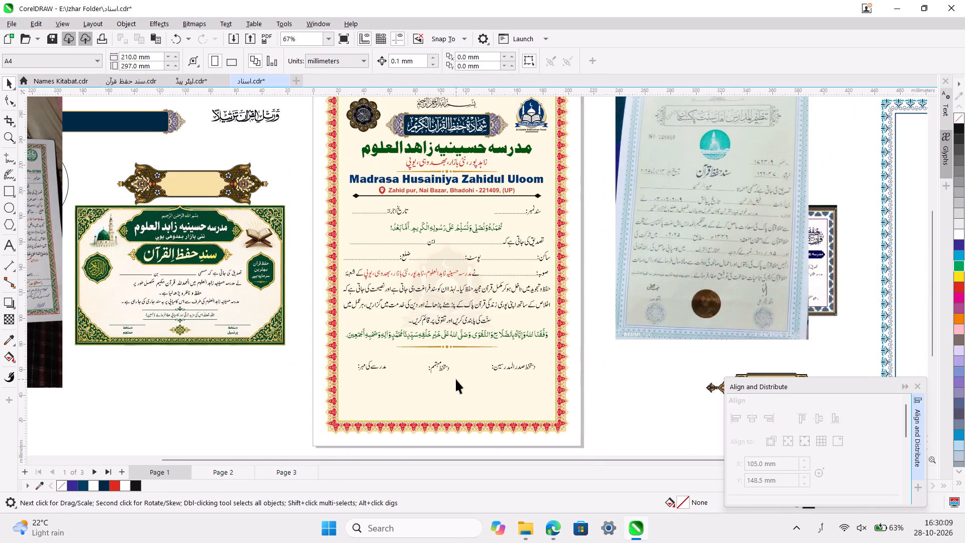
pyautogui.scroll(2, 456, 379)
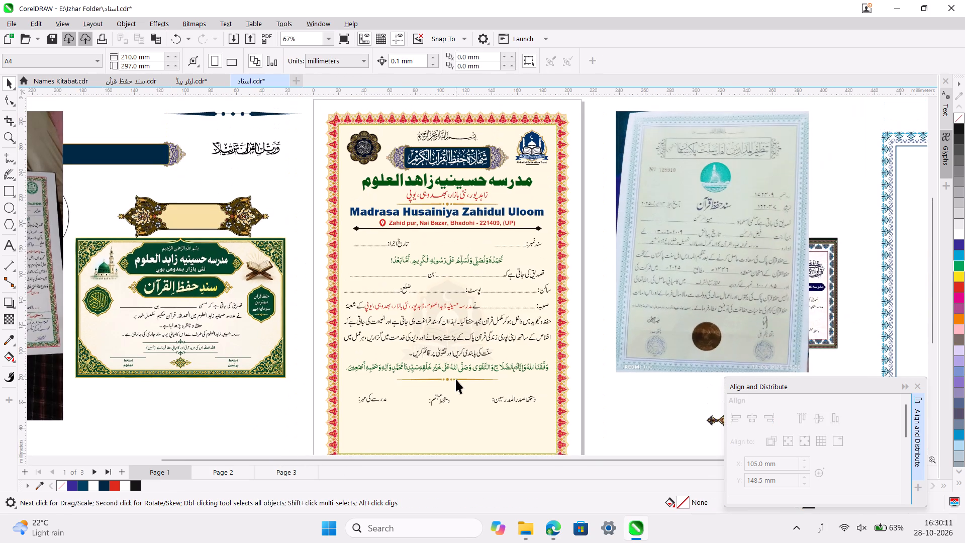
pyautogui.click(294, 189)
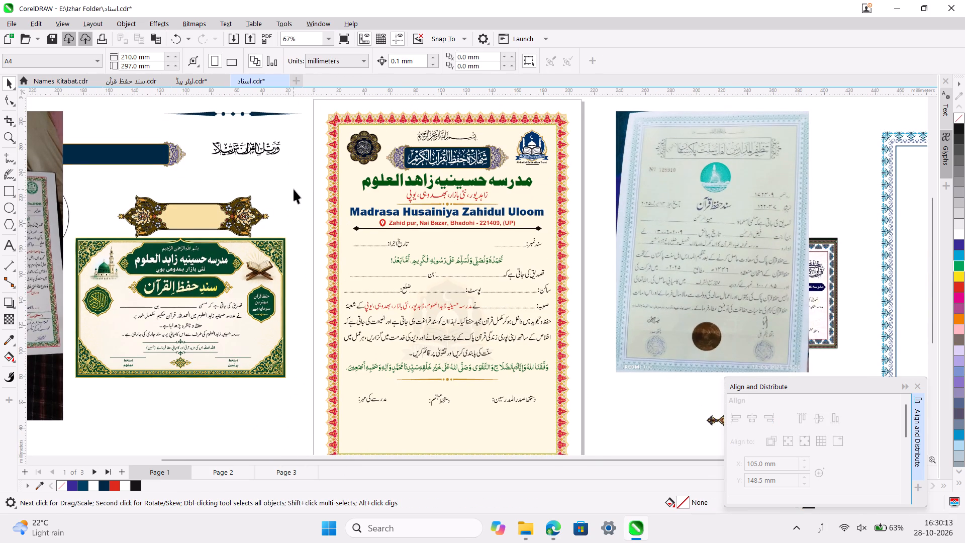
pyautogui.hotkey('ctrl', 's')
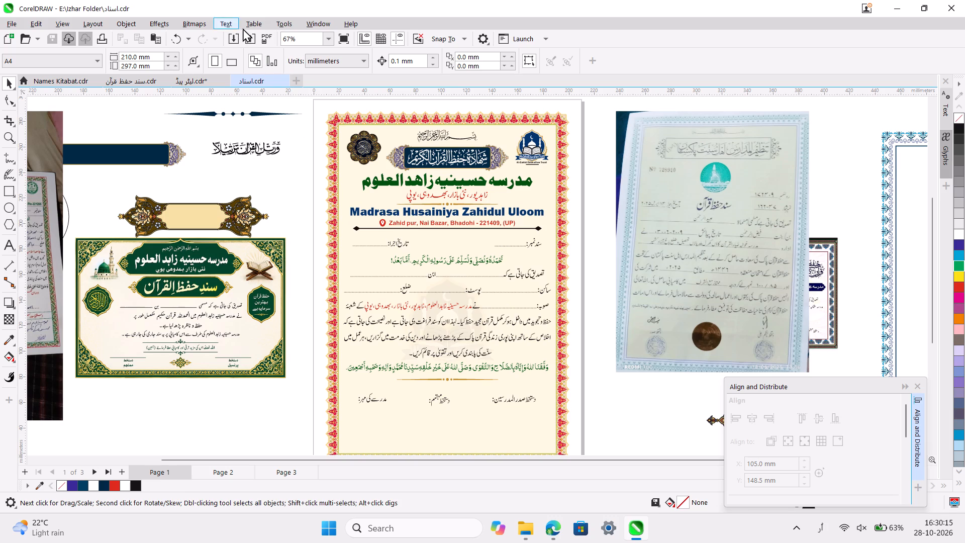
# Start exporting the certificate page as a JPEG named سند حفظ in Izhar Folder.
pyautogui.click(249, 38)
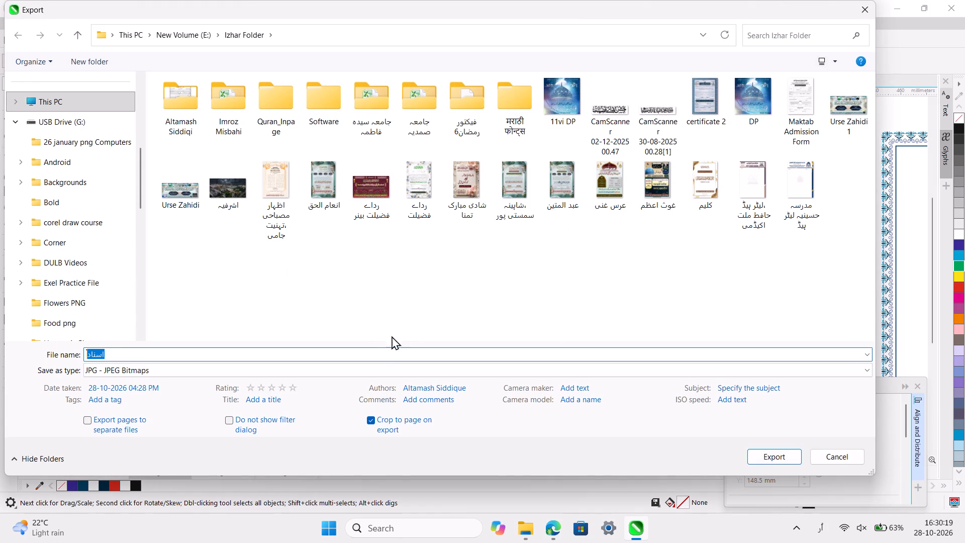
pyautogui.write('سن')
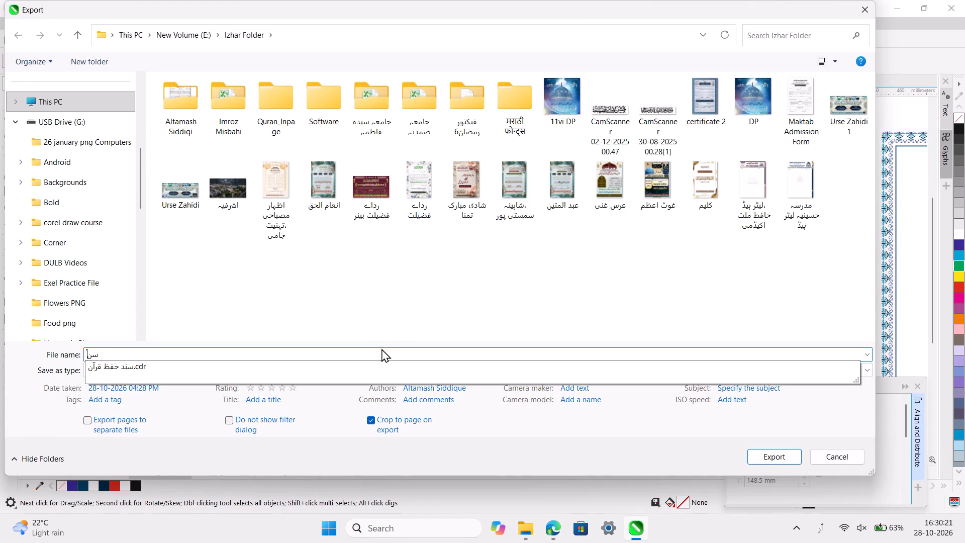
pyautogui.write('د')
pyautogui.press('space')
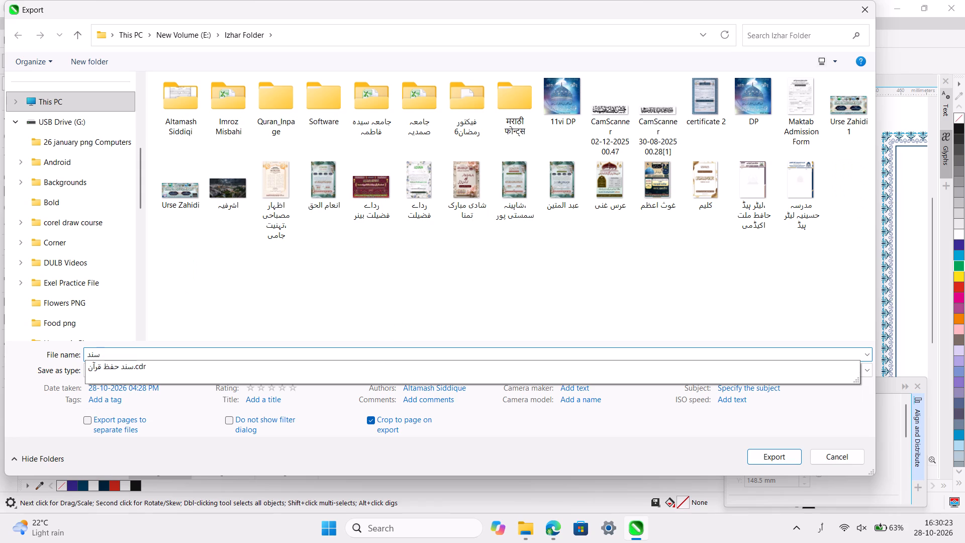
pyautogui.write('حفظ')
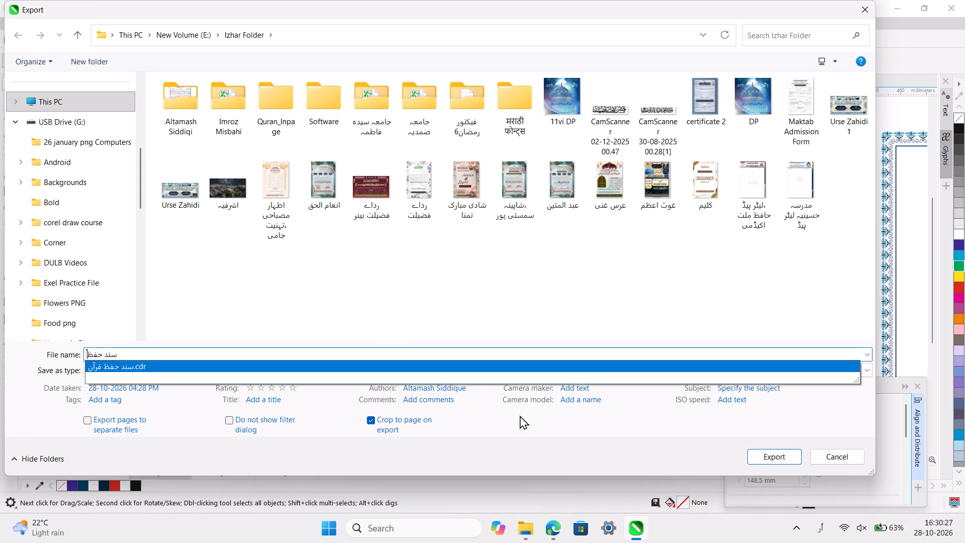
pyautogui.click(856, 358)
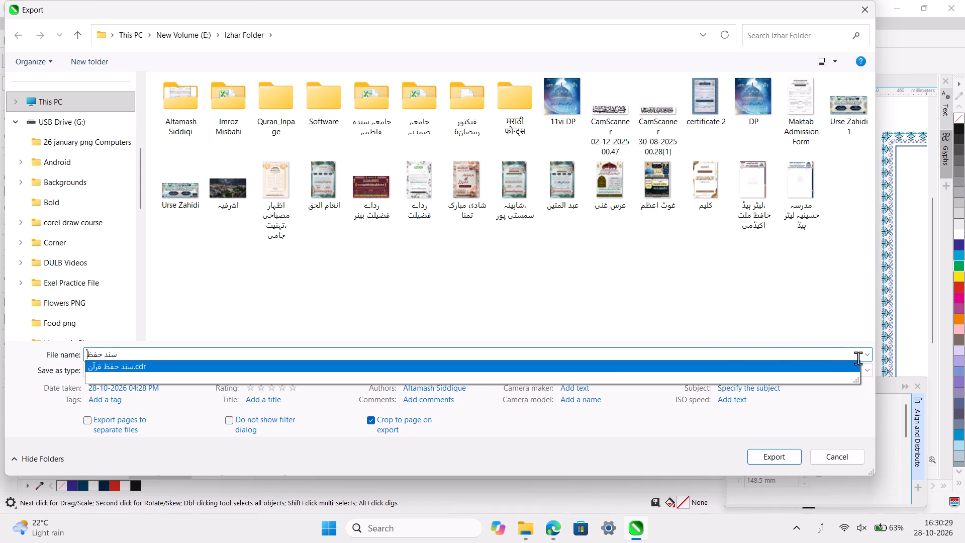
pyautogui.click(866, 357)
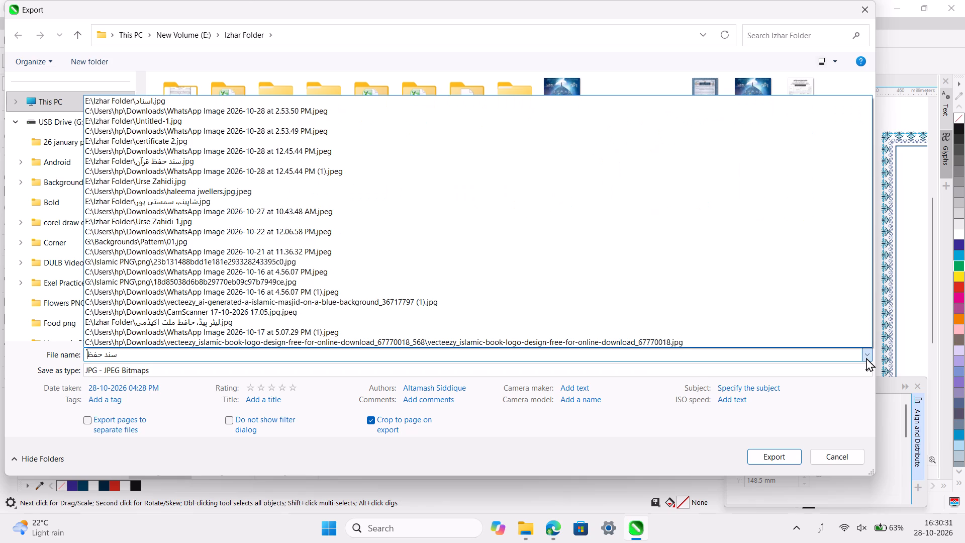
pyautogui.click(866, 357)
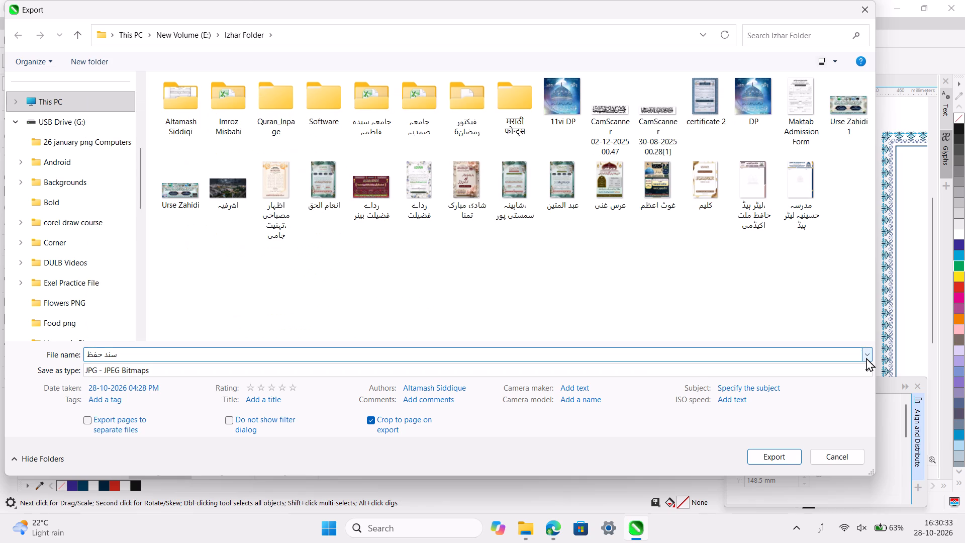
pyautogui.click(784, 458)
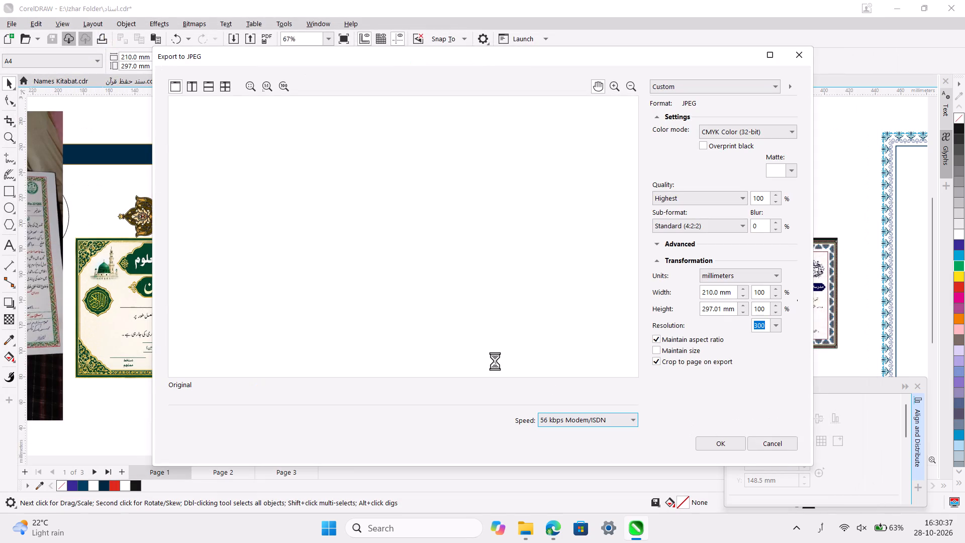
# Set the JPEG export to RGB Color (24-bit) at a resolution of 500 and complete the export.
pyautogui.click(775, 131)
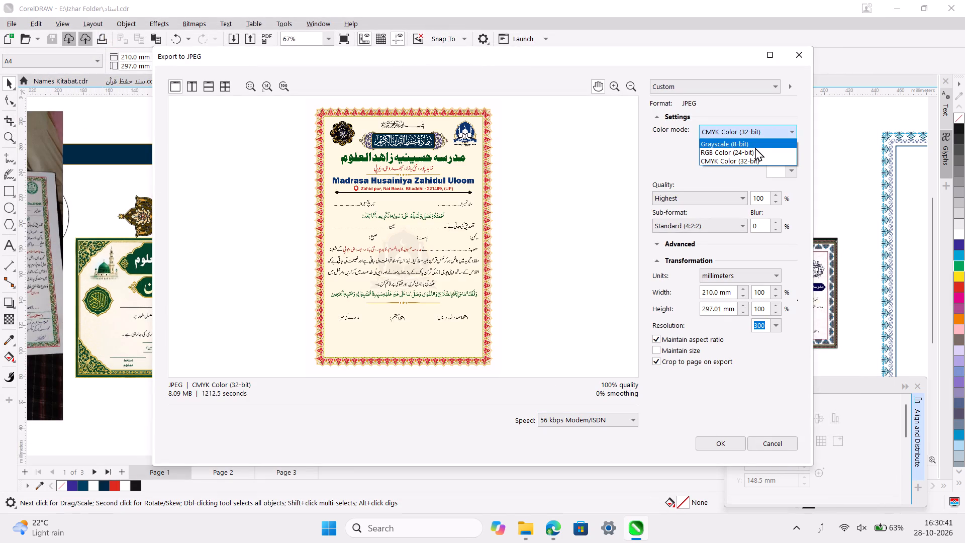
pyautogui.click(753, 151)
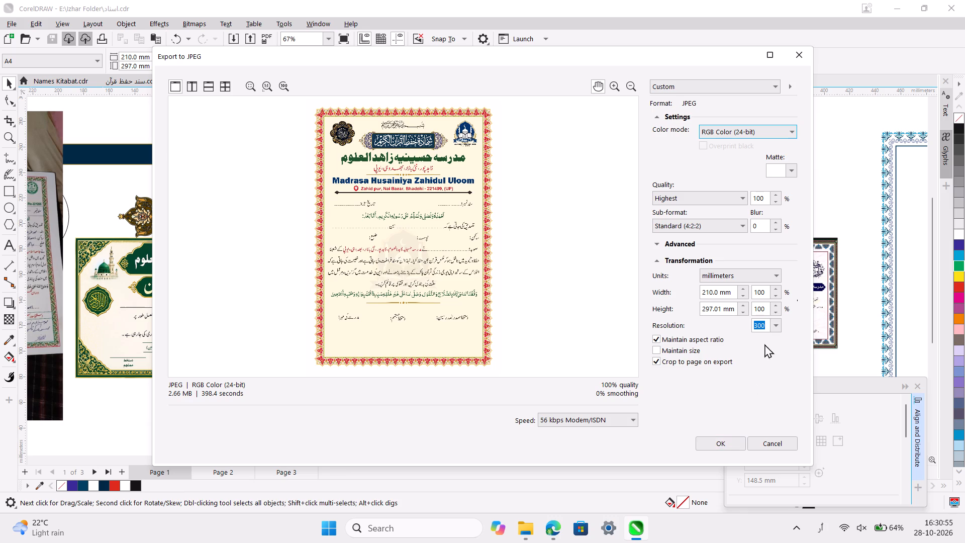
pyautogui.doubleClick(762, 326)
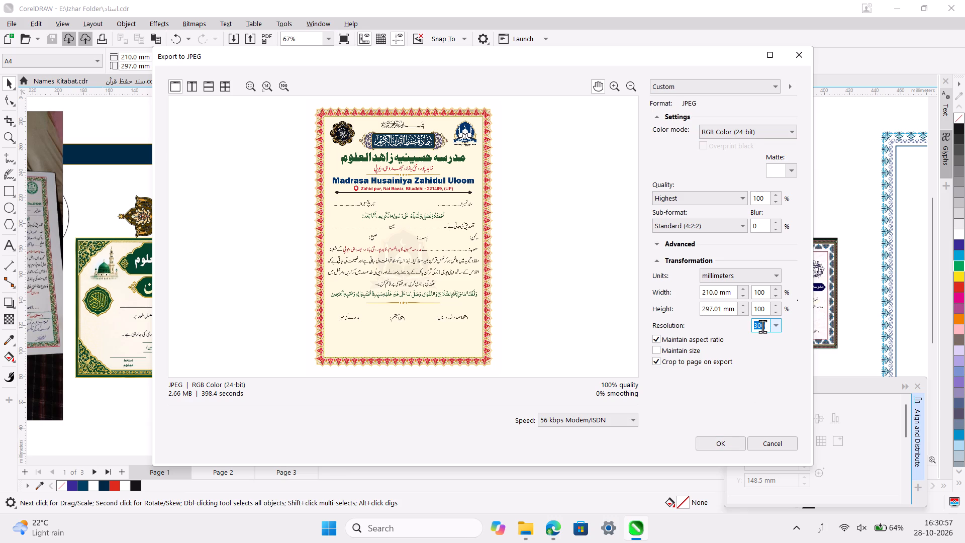
pyautogui.write('500')
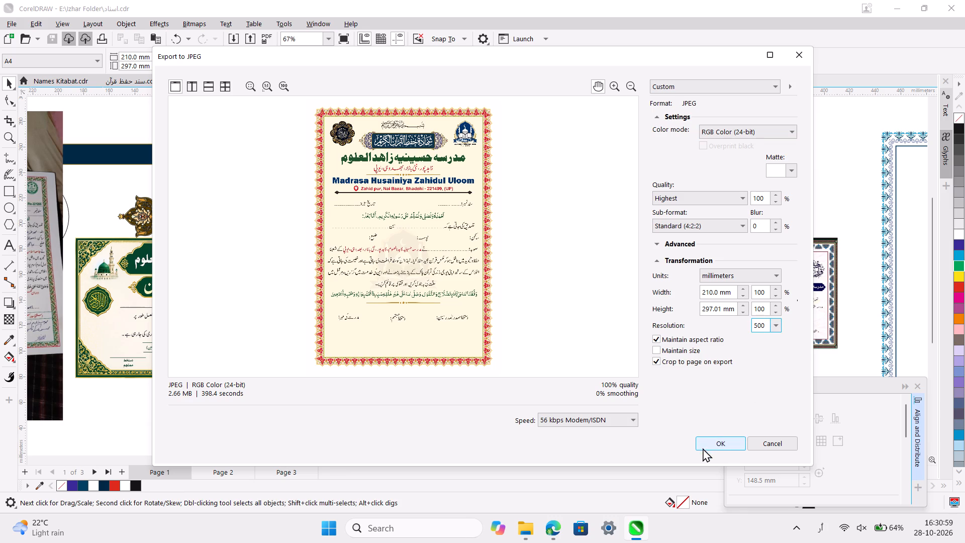
pyautogui.click(709, 441)
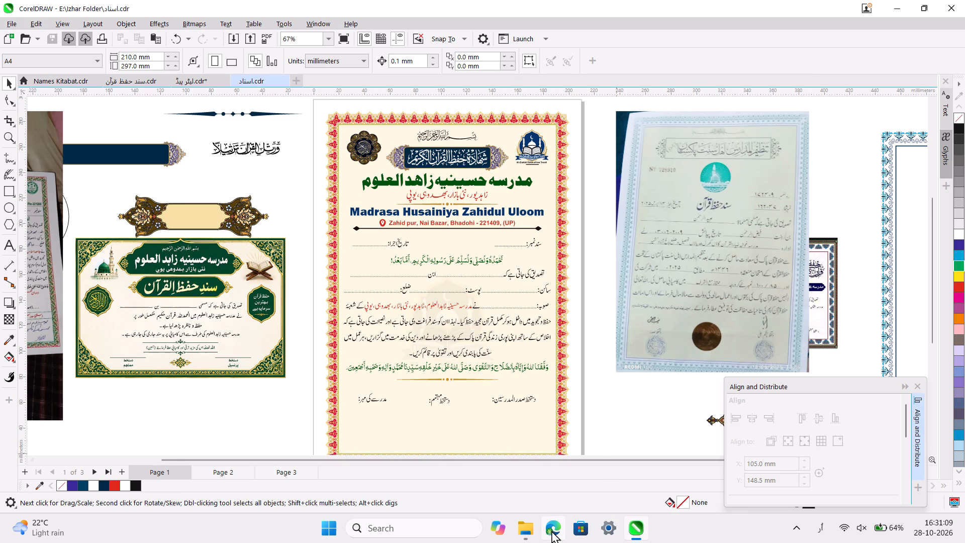
# Switch to File Explorer, refresh Izhar Folder and locate the exported سند حفظ image.
pyautogui.click(632, 413)
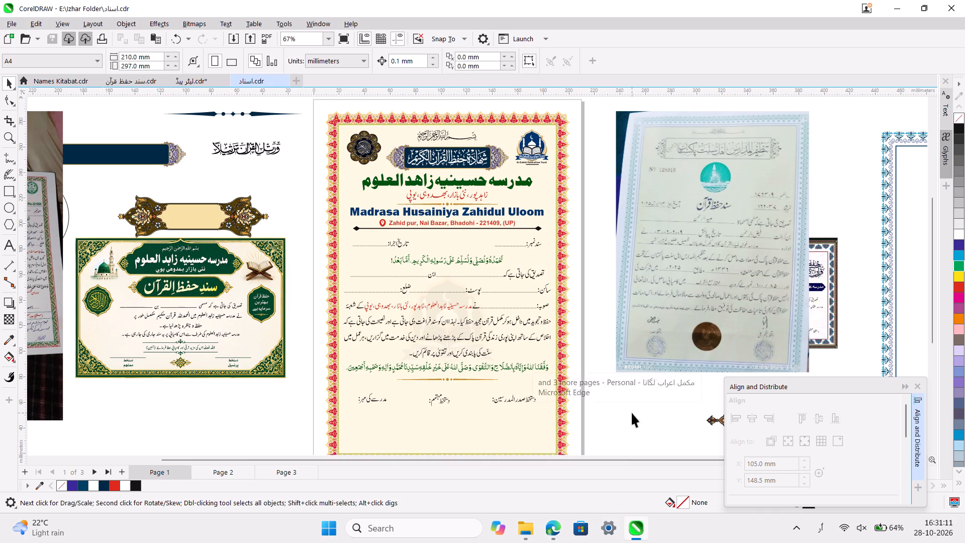
pyautogui.click(524, 530)
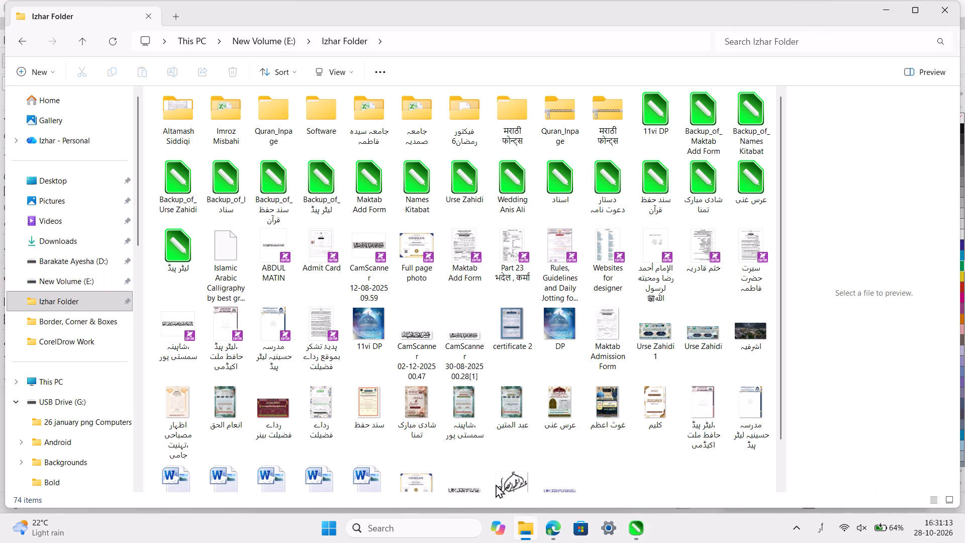
pyautogui.click(113, 44)
pyautogui.scroll(-3, 499, 372)
pyautogui.click(642, 416)
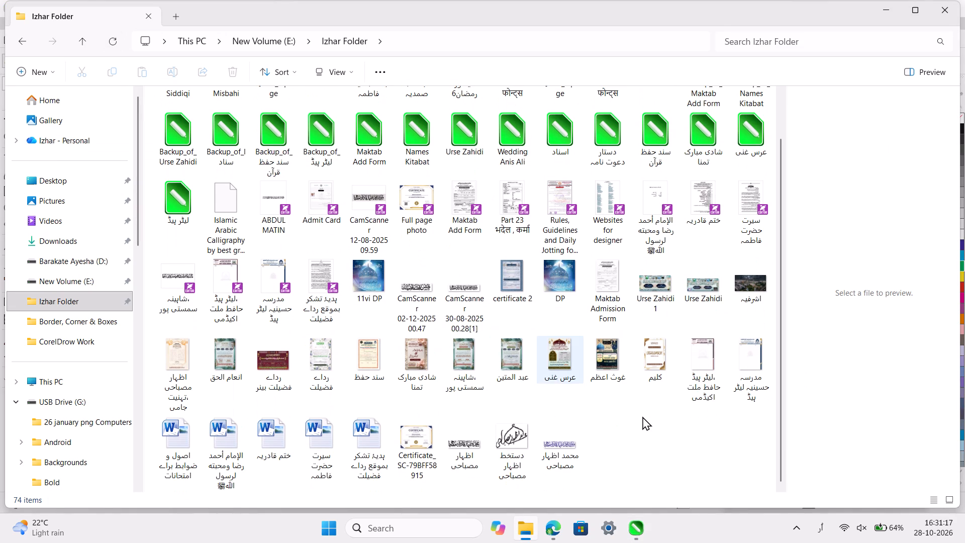
# Open the exported سند حفظ image in Photos and inspect the certificate's body text, signature lines and lower border up close.
pyautogui.doubleClick(367, 358)
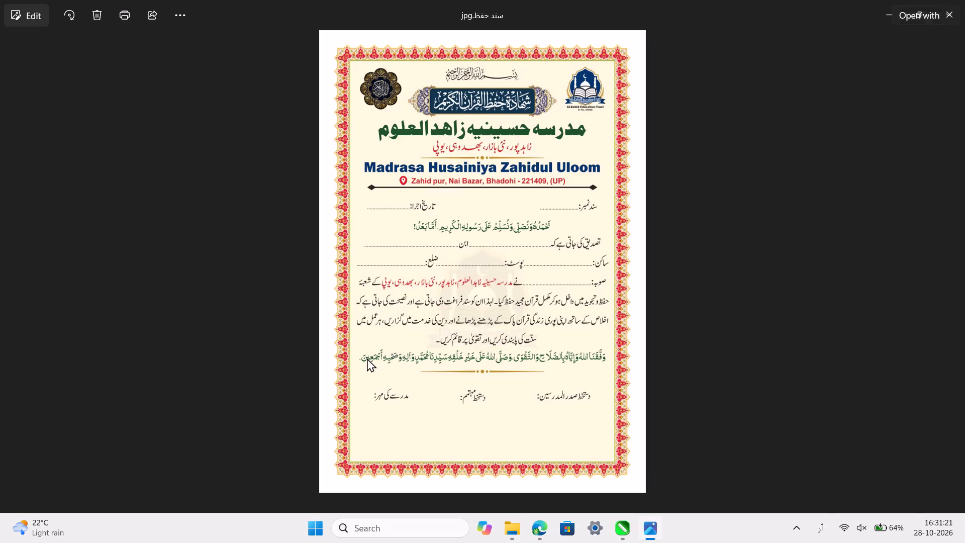
pyautogui.keyDown('ctrl'); pyautogui.scroll(11, 468, 323); pyautogui.keyUp('ctrl')
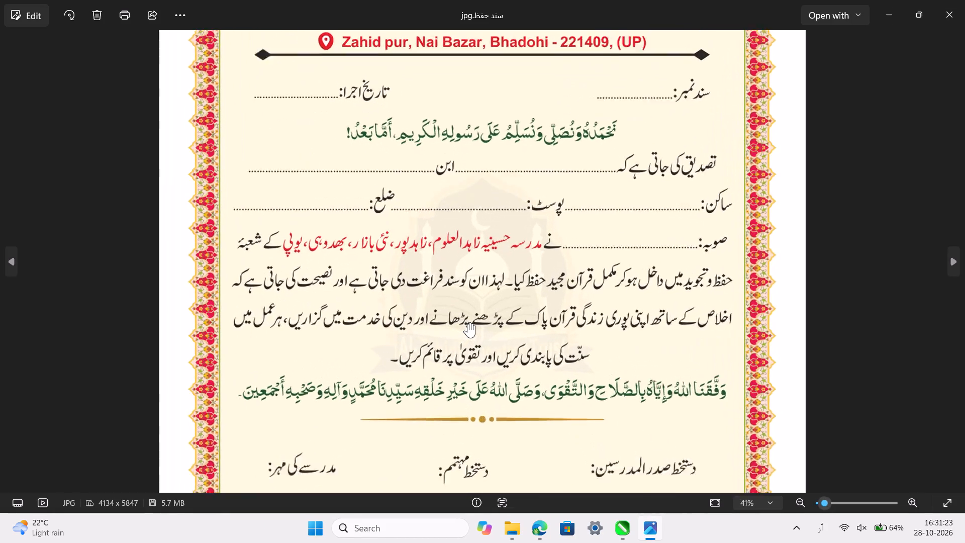
pyautogui.keyDown('ctrl'); pyautogui.scroll(2, 468, 323); pyautogui.keyUp('ctrl')
pyautogui.keyDown('ctrl'); pyautogui.scroll(-3, 468, 323); pyautogui.keyUp('ctrl')
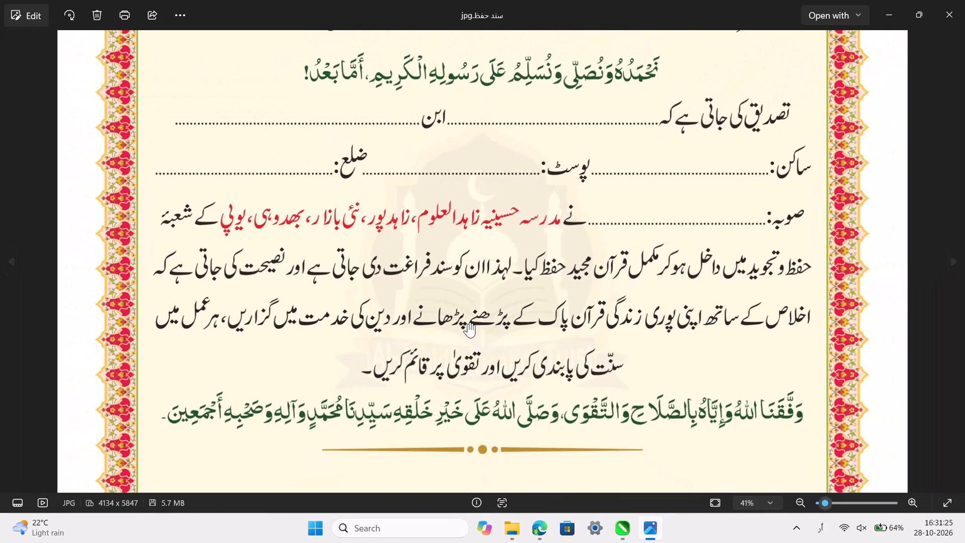
pyautogui.keyDown('ctrl'); pyautogui.scroll(-7, 468, 323); pyautogui.keyUp('ctrl')
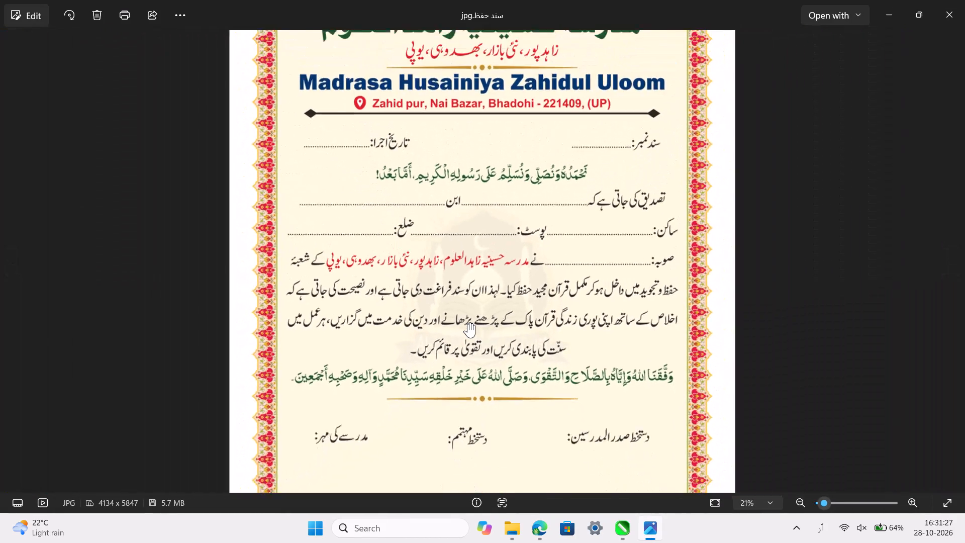
pyautogui.keyDown('ctrl'); pyautogui.scroll(-7, 468, 323); pyautogui.keyUp('ctrl')
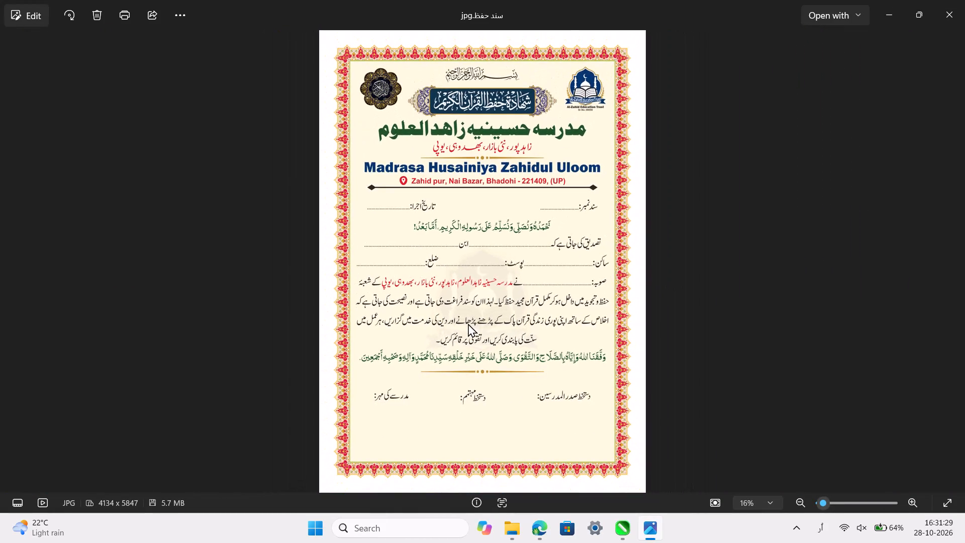
pyautogui.keyDown('ctrl'); pyautogui.scroll(9, 468, 323); pyautogui.keyUp('ctrl')
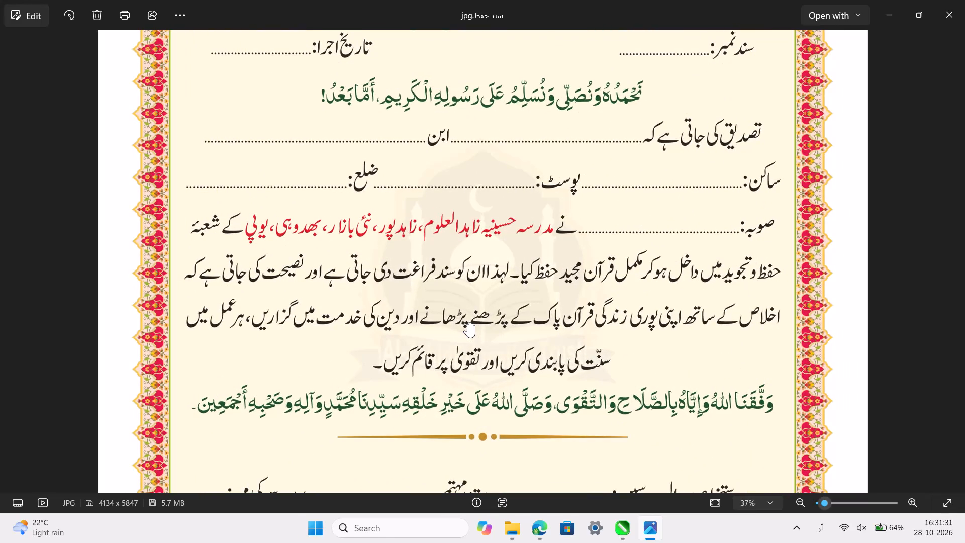